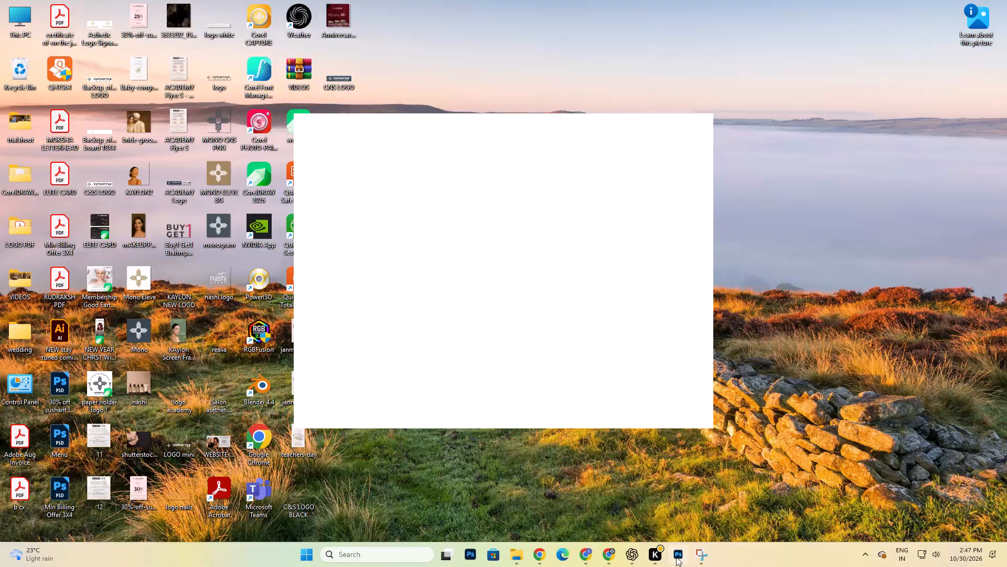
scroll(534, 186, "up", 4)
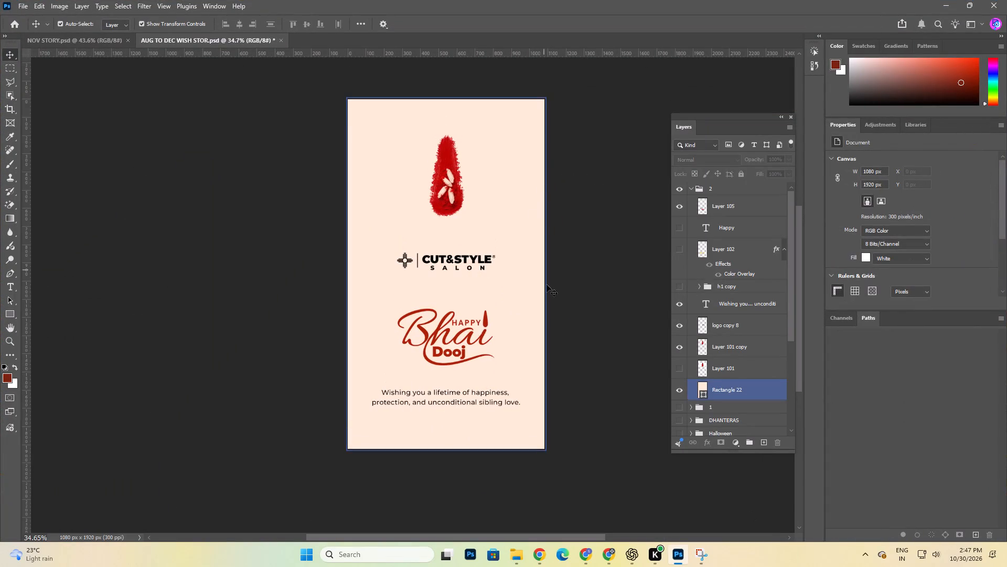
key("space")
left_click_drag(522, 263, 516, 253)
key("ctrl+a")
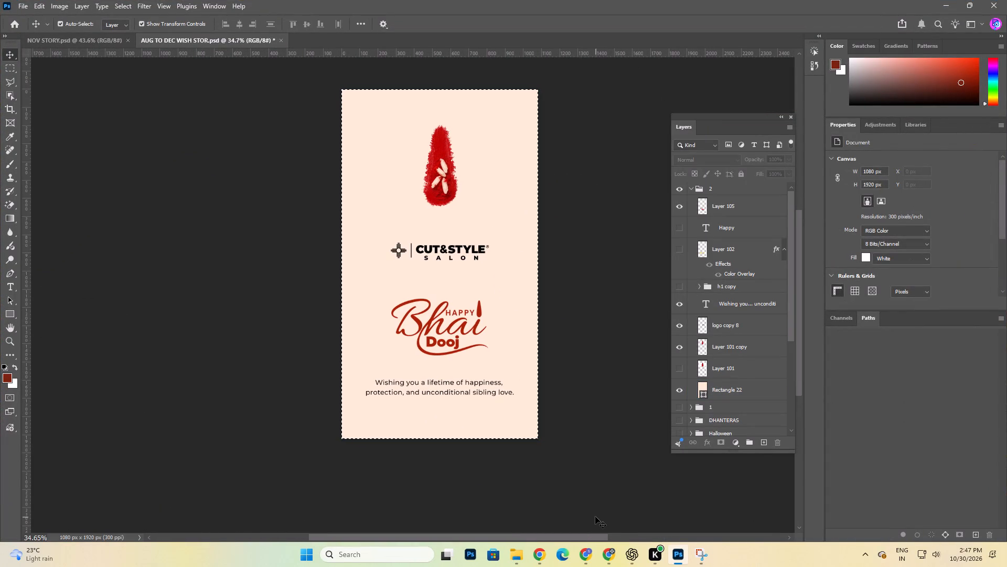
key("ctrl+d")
Save the Bhai Dooj story document, AUG TO DEC WISH STOR.psd, under its existing name.
key("ctrl+s")
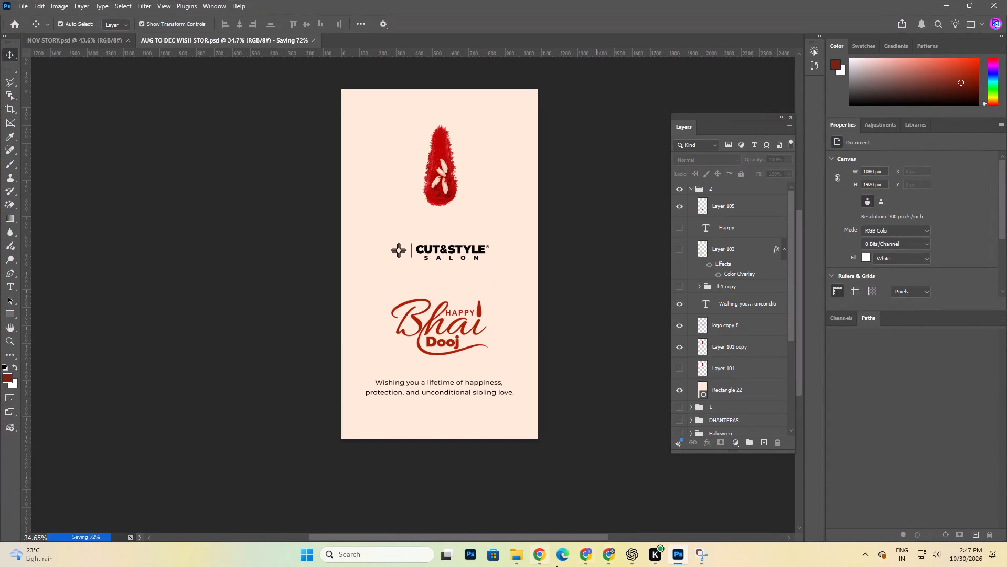
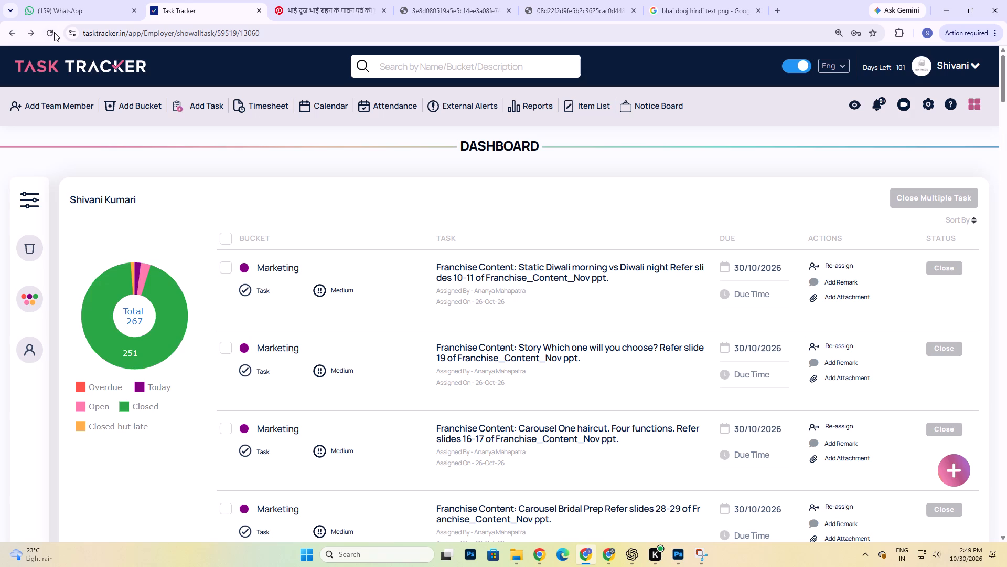
Switch to Chrome and reload the Task Tracker dashboard to refresh the assigned task list.
left_click(54, 32)
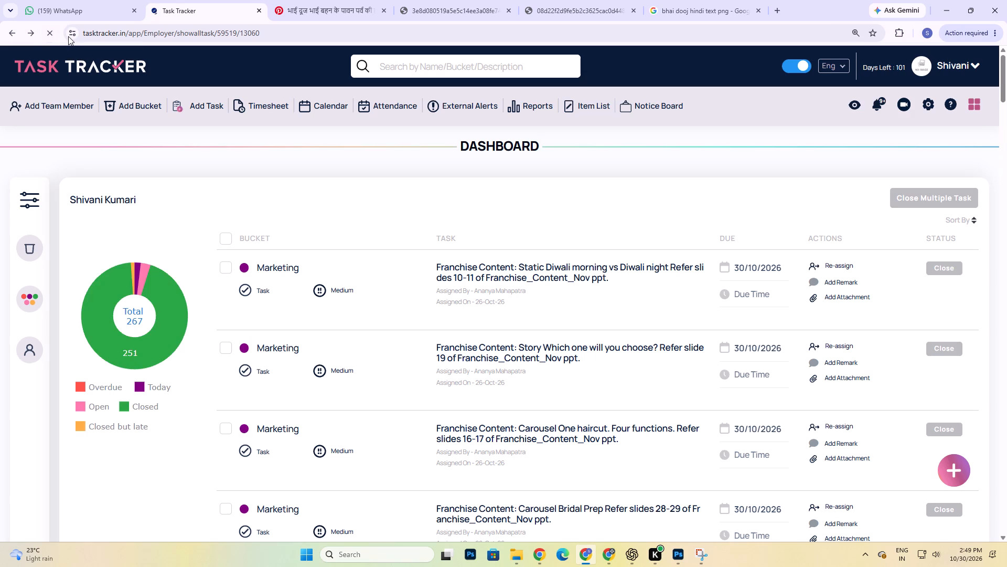
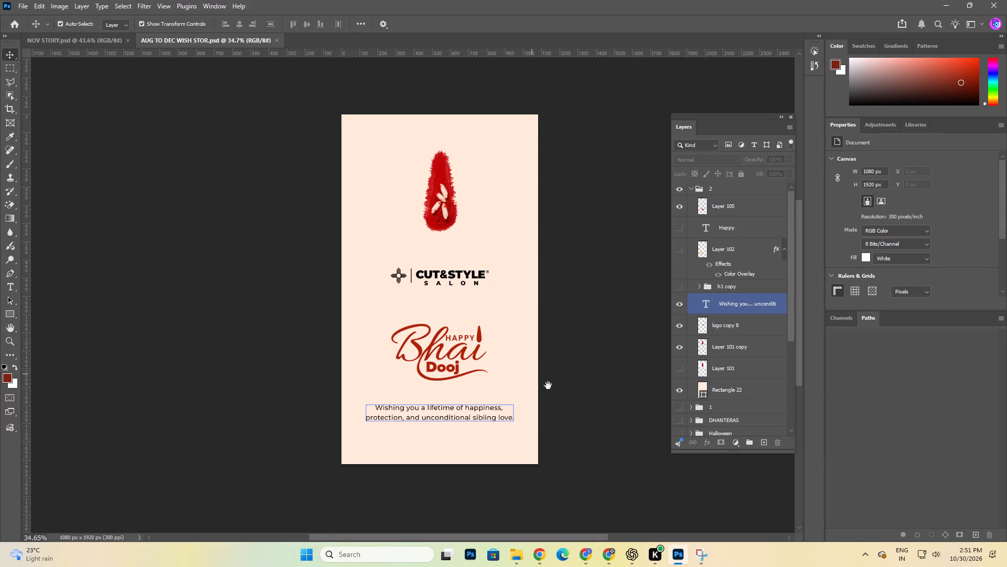
Examine the Bhai Dooj story layout, checking the tilak artwork, salon logo, greeting lettering and wishing text.
left_click_drag(533, 391, 502, 366)
scroll(464, 420, "up", 6)
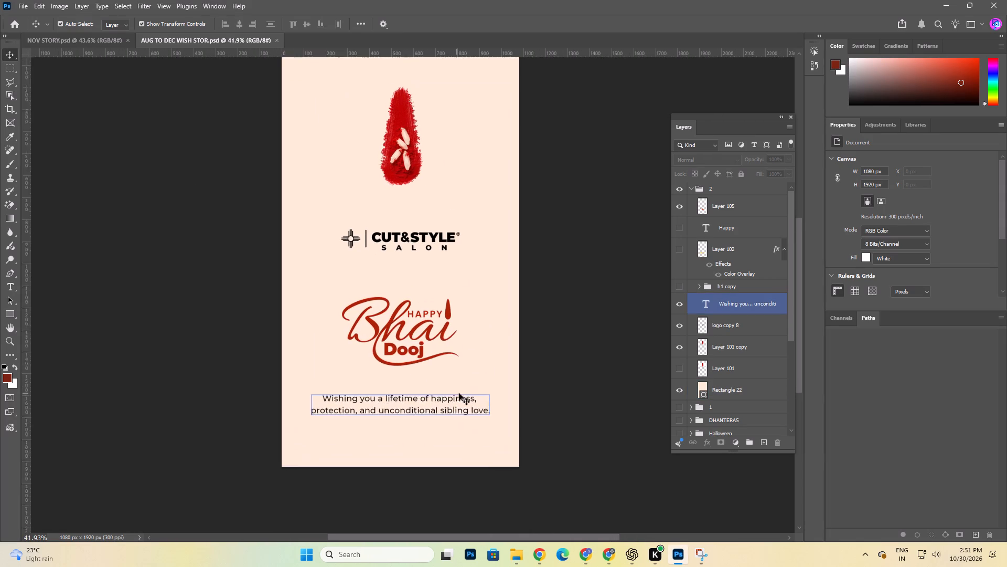
scroll(459, 393, "up", 1)
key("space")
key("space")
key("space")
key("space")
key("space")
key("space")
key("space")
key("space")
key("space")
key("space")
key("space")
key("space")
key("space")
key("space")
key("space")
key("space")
left_click_drag(448, 324, 457, 307)
scroll(432, 324, "down", 1, "alt")
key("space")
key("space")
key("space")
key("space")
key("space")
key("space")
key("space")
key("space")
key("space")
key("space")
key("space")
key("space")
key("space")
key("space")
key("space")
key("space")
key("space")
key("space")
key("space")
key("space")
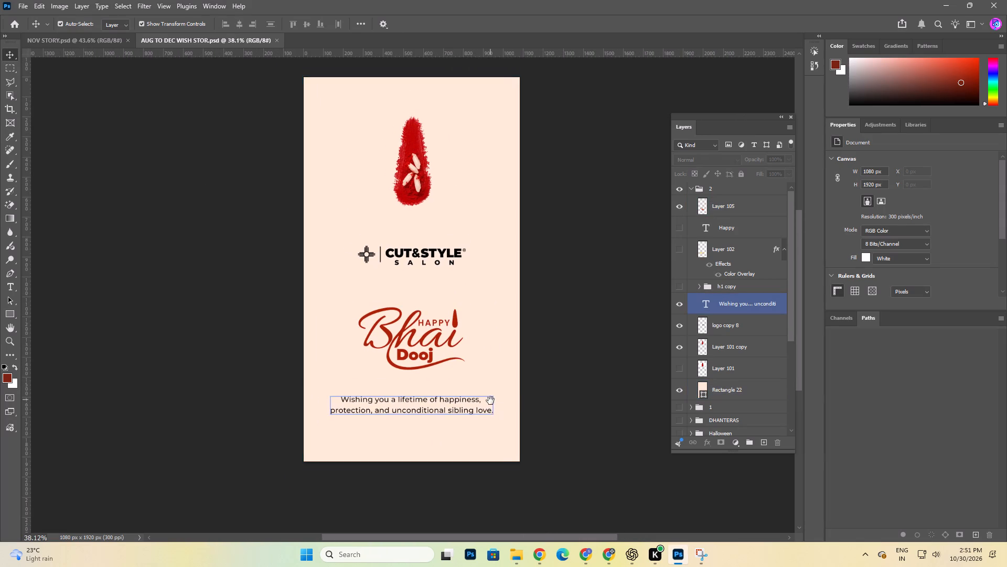
left_click_drag(490, 401, 474, 399)
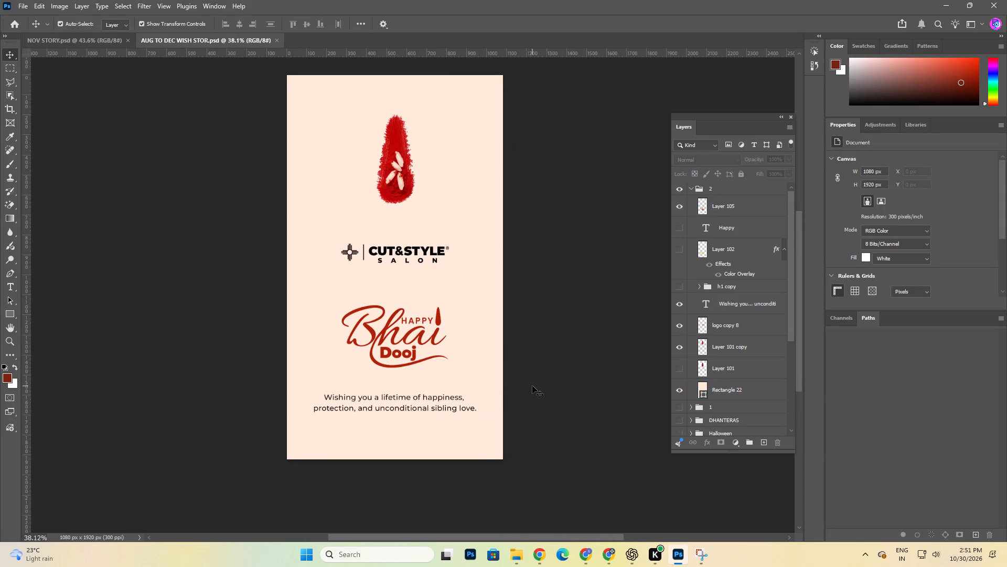
Switch to Google Chrome and open the image search query "bhai dooj hindi text png" for editing.
left_click(594, 548)
left_click_drag(250, 61, 228, 65)
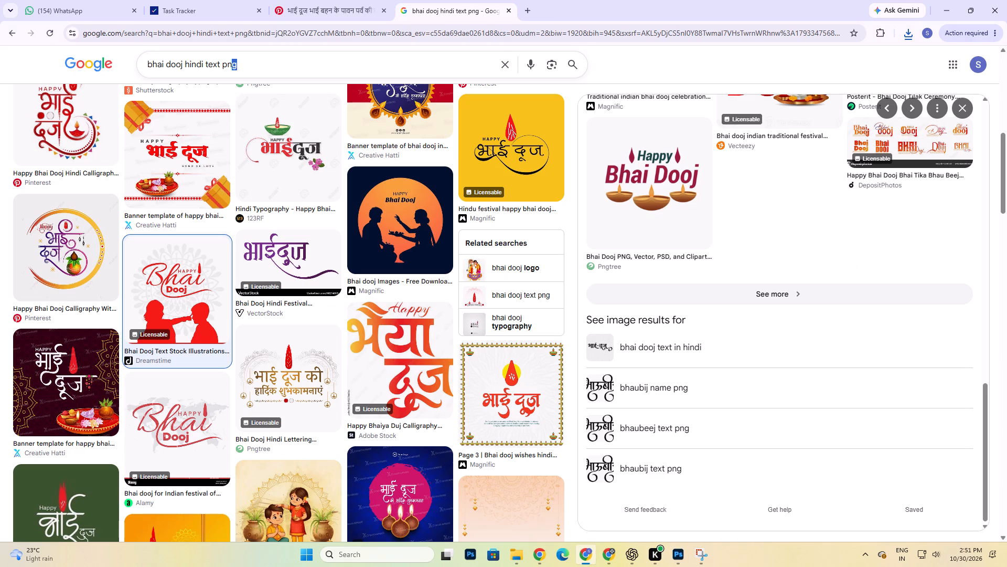
Search Google Images for "mandala".
left_click_drag(228, 65, 124, 66)
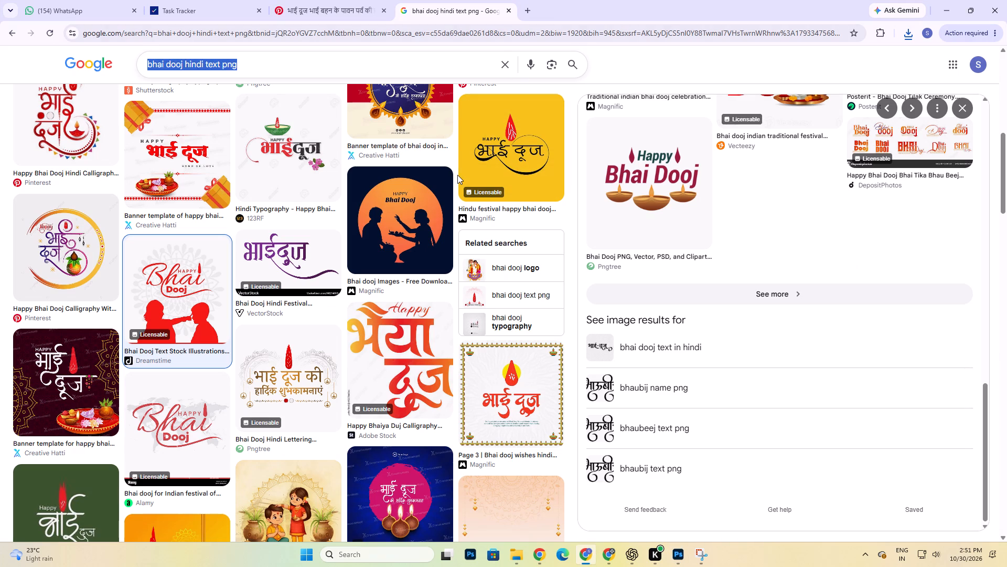
key("m")
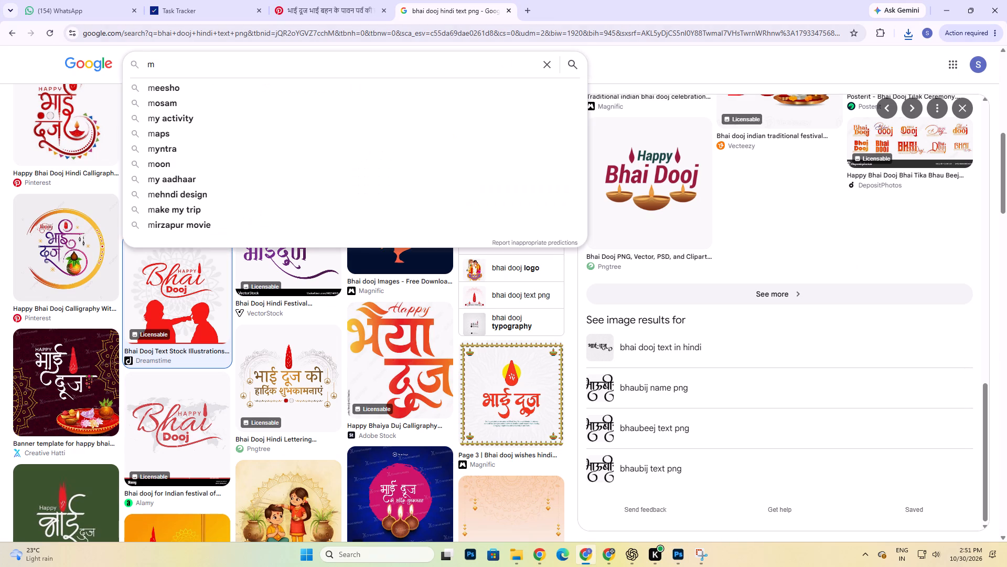
key("a")
type("ndala")
key("Return")
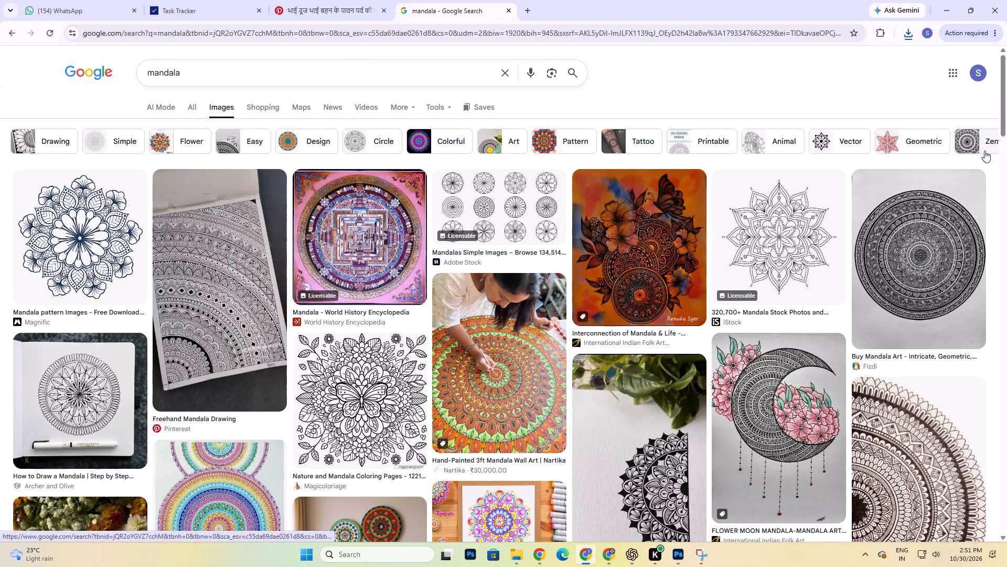
Browse the mandala images refined to Wallpaper for a suitable design, and return to the general mandala results.
left_click_drag(960, 141, 336, 136)
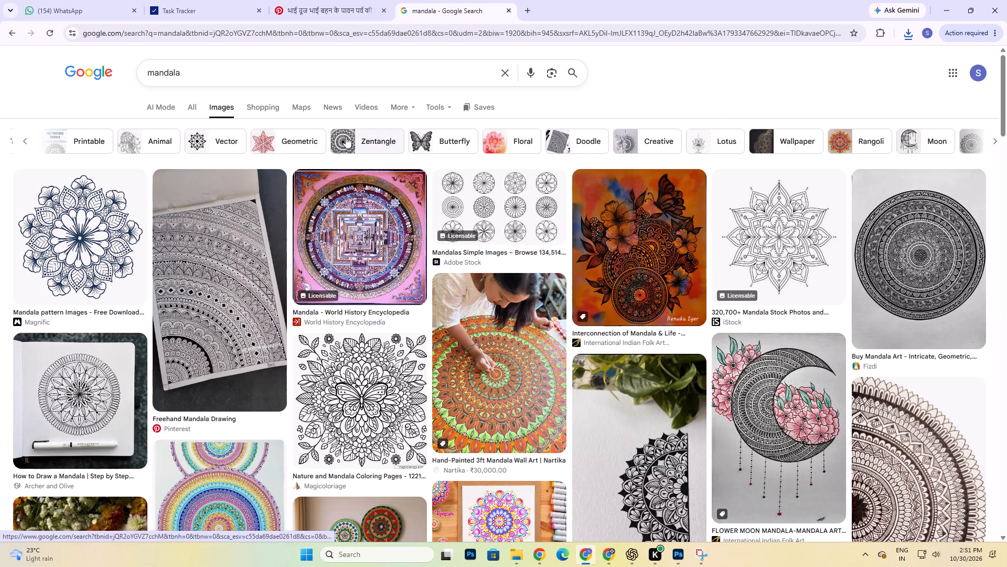
left_click_drag(892, 137, 569, 144)
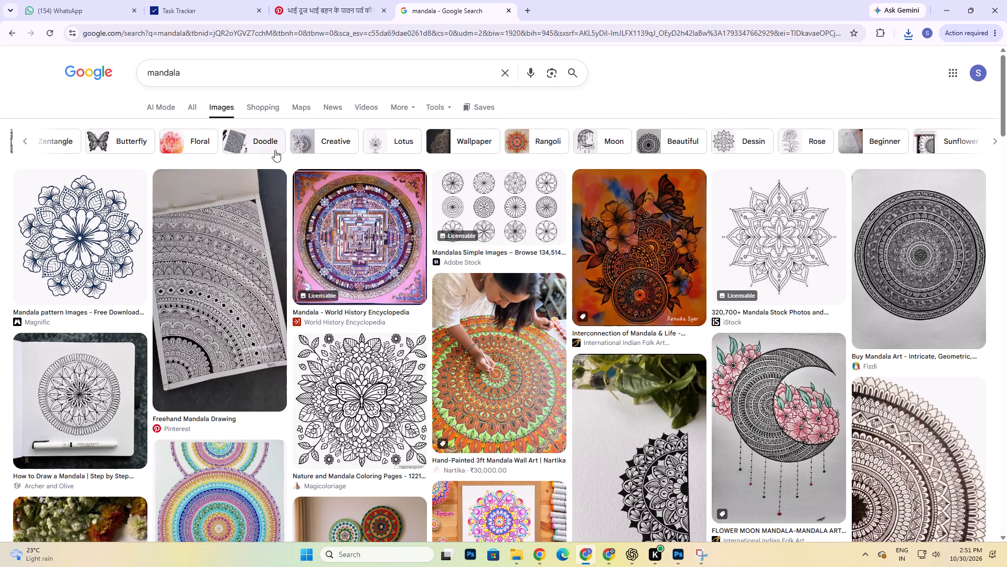
left_click(472, 142)
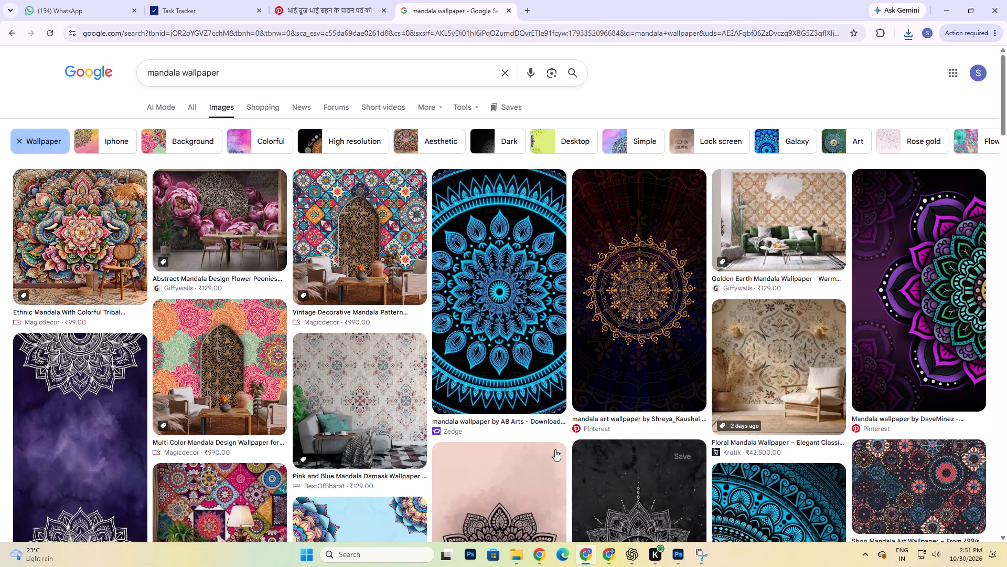
scroll(555, 449, "down", 10)
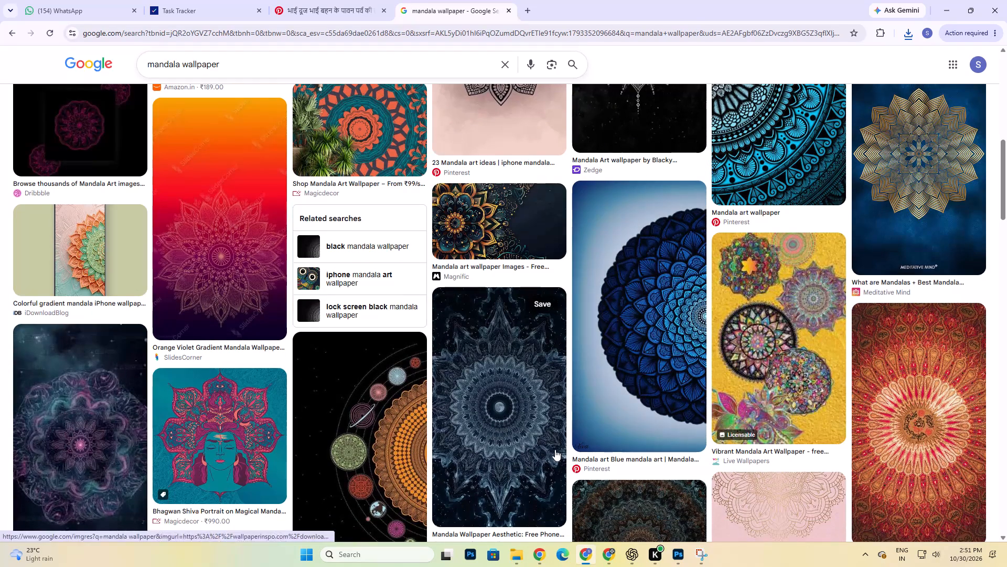
scroll(573, 450, "down", 4)
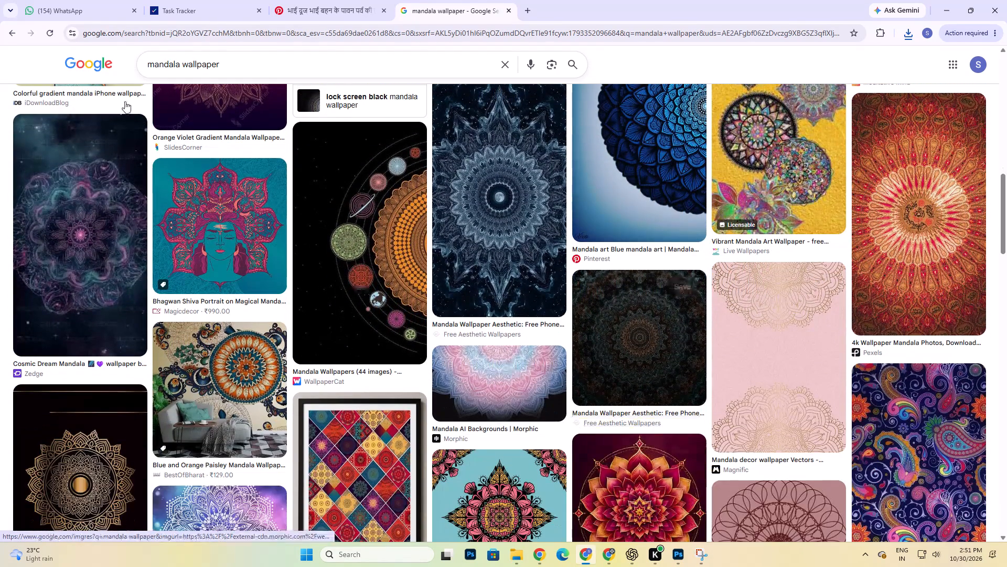
left_click(9, 26)
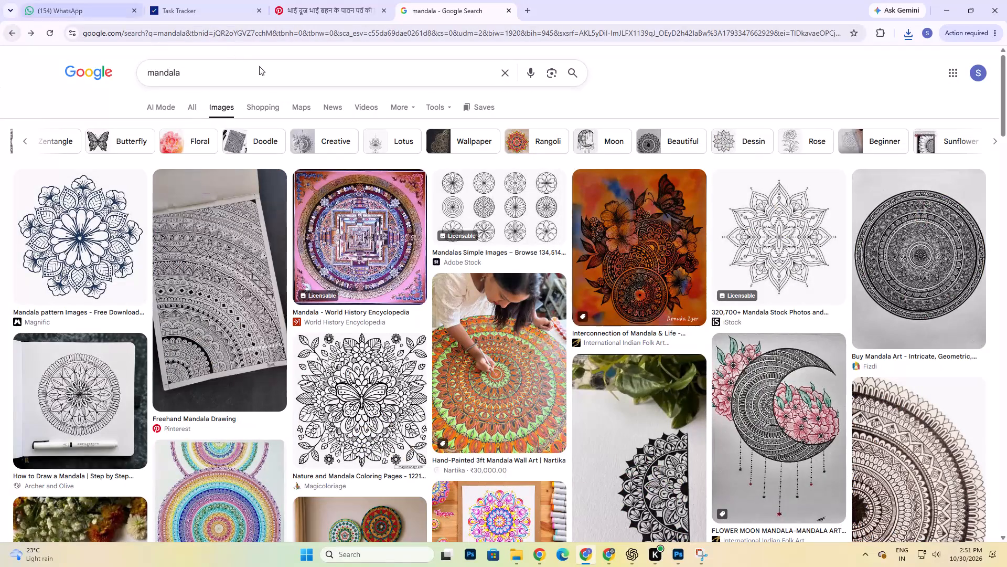
Refine the results to Floral and copy the iStock orange-to-pink gradient line mandala image.
left_click(200, 145)
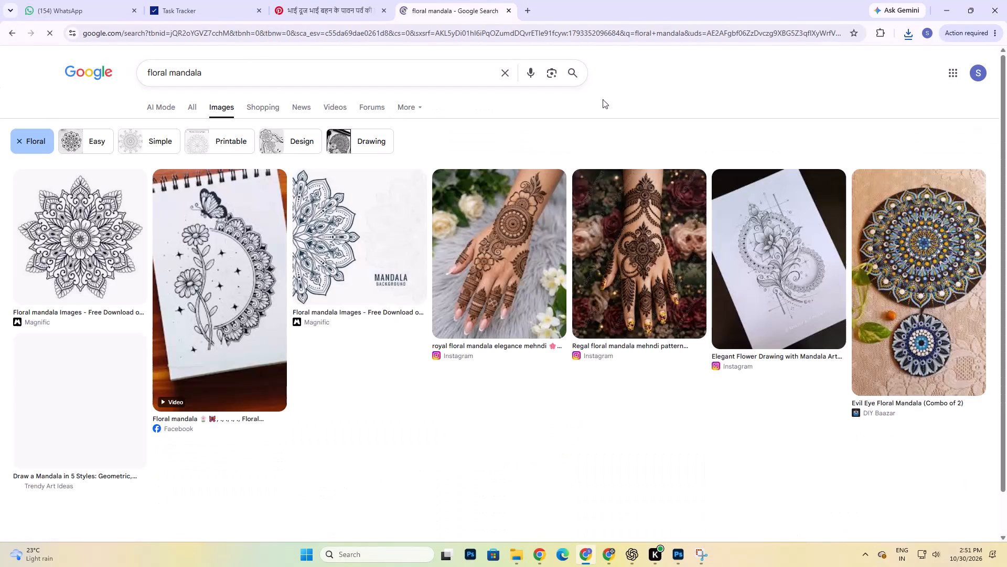
scroll(659, 468, "down", 6)
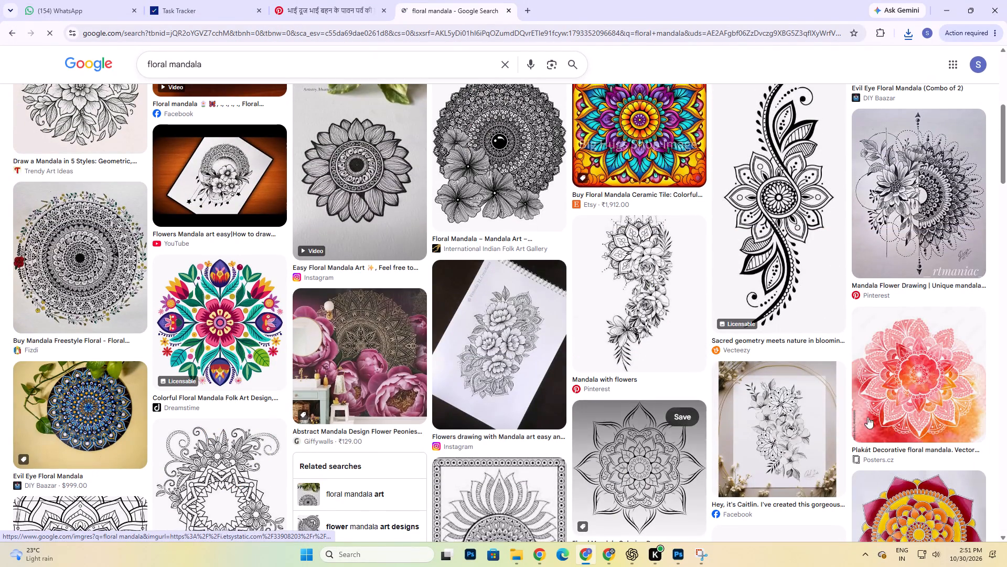
left_click(909, 436)
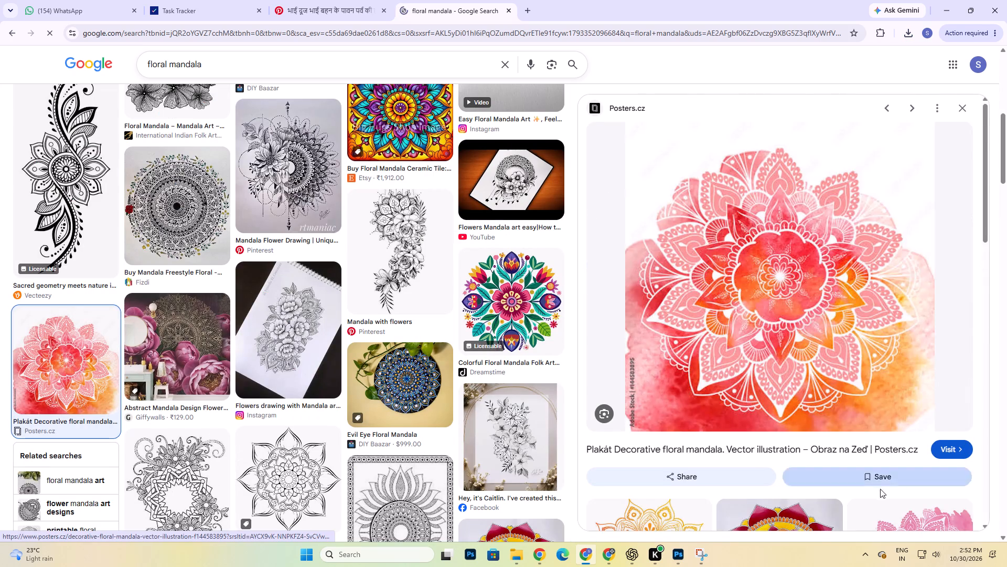
scroll(870, 485, "down", 5)
left_click(632, 320)
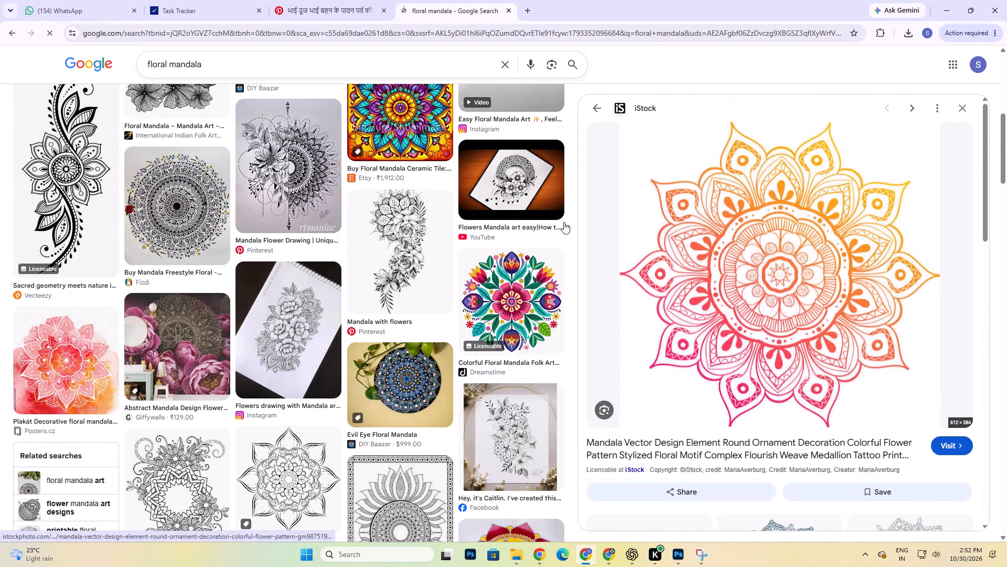
right_click(732, 226)
left_click(764, 400)
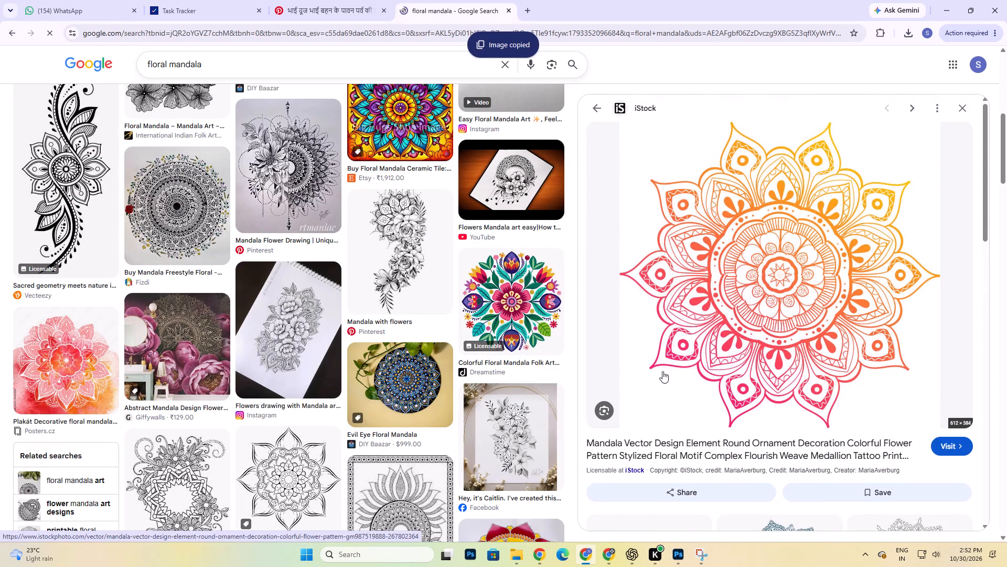
scroll(664, 474, "down", 6)
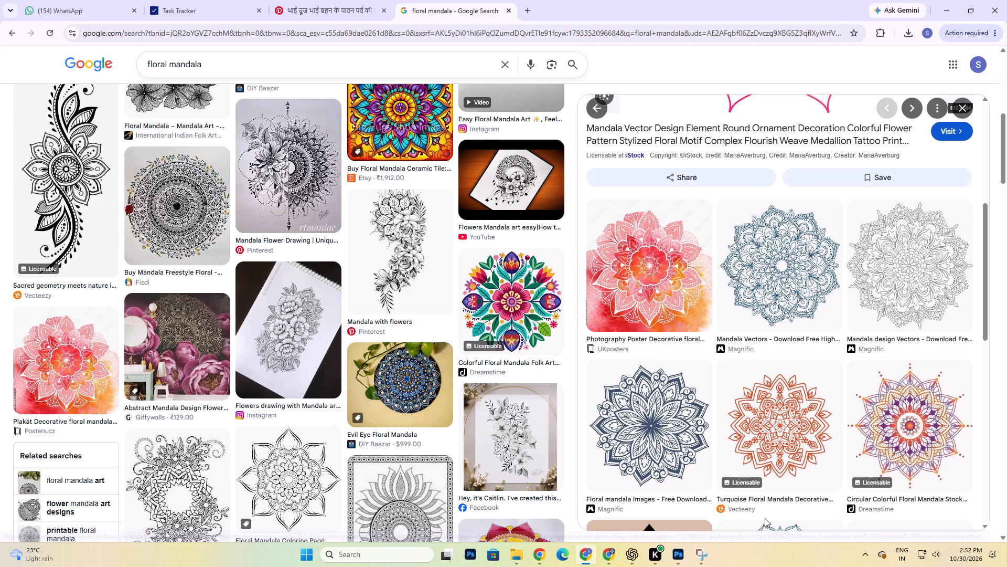
Switch to Photoshop, paste the mandala above the cream background in the Bhai Dooj story, and move it beside the red tilak.
left_click(683, 549)
left_click(472, 206)
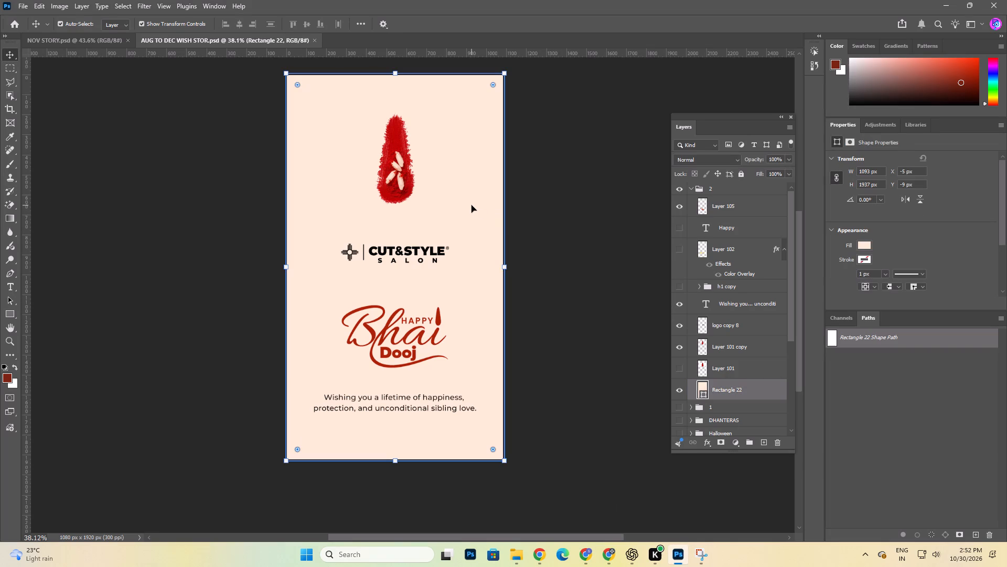
key("ctrl+v")
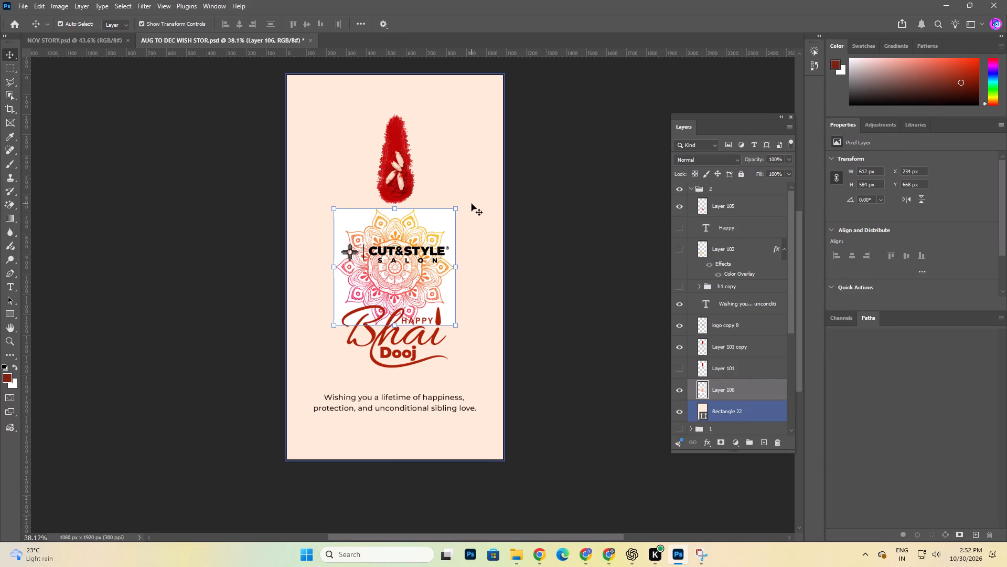
left_click_drag(396, 225, 408, 129)
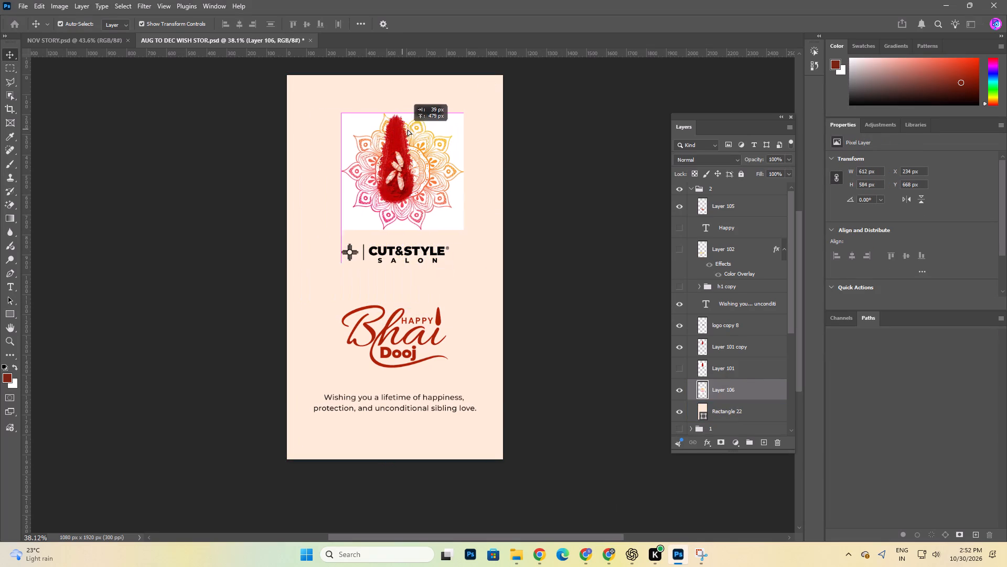
left_click_drag(408, 129, 431, 148)
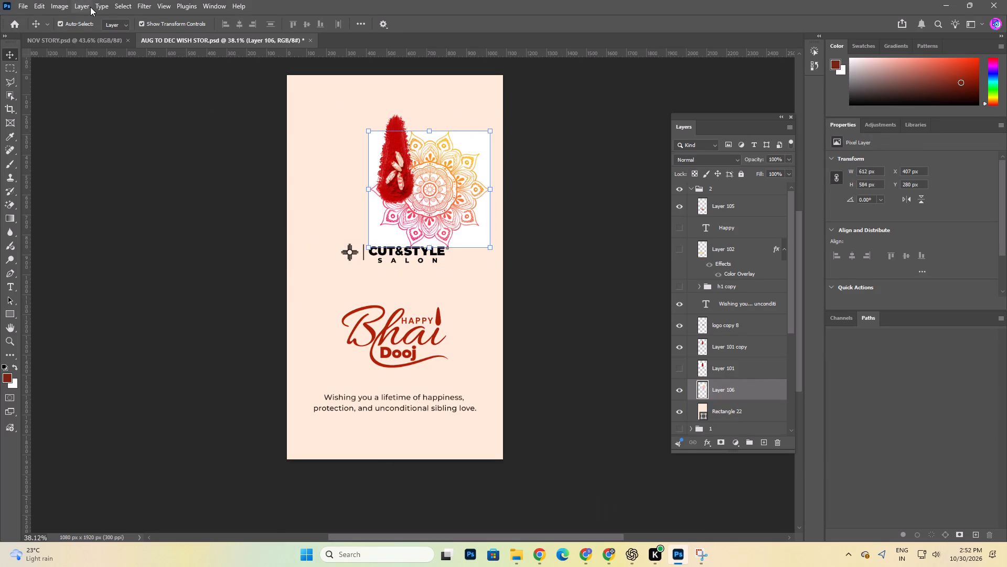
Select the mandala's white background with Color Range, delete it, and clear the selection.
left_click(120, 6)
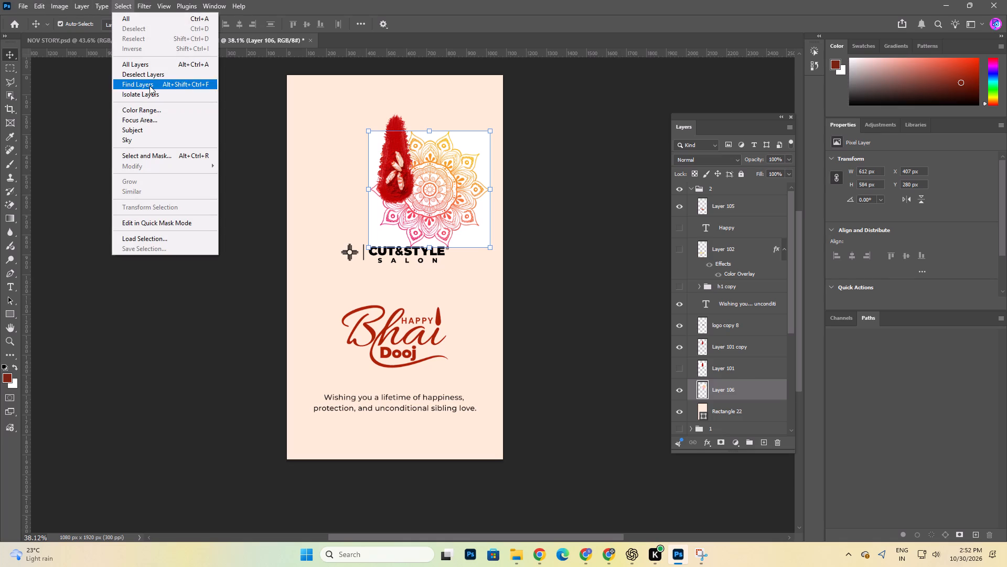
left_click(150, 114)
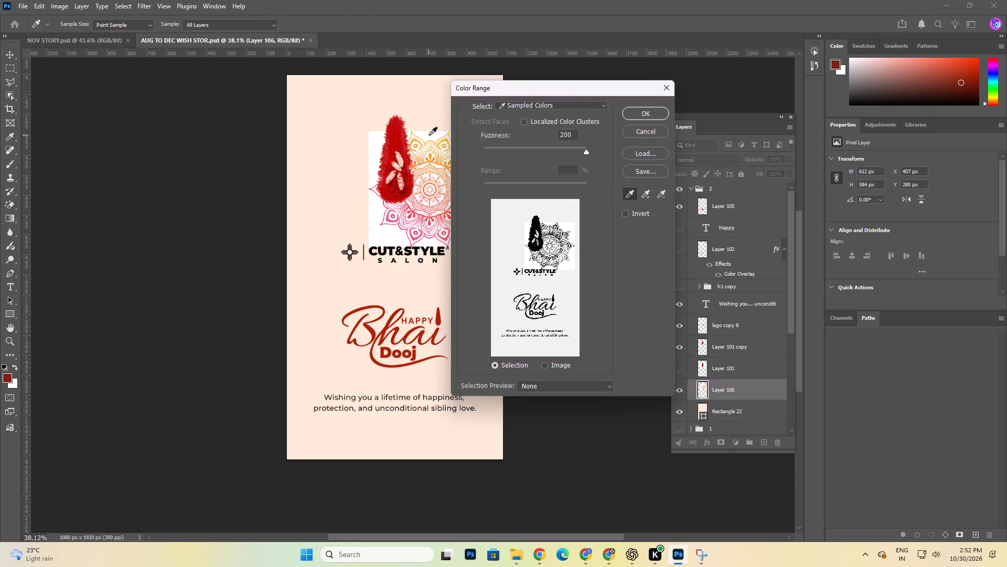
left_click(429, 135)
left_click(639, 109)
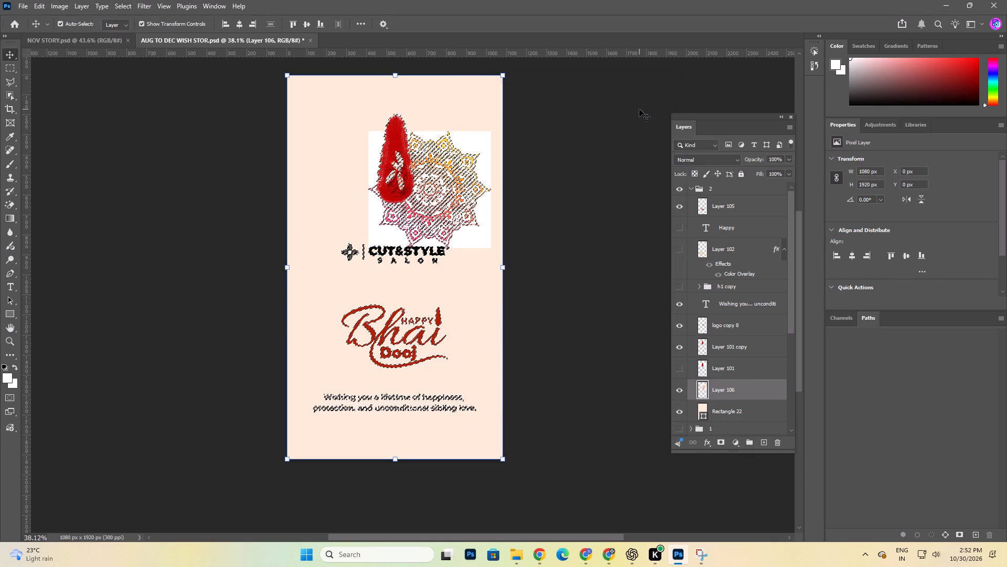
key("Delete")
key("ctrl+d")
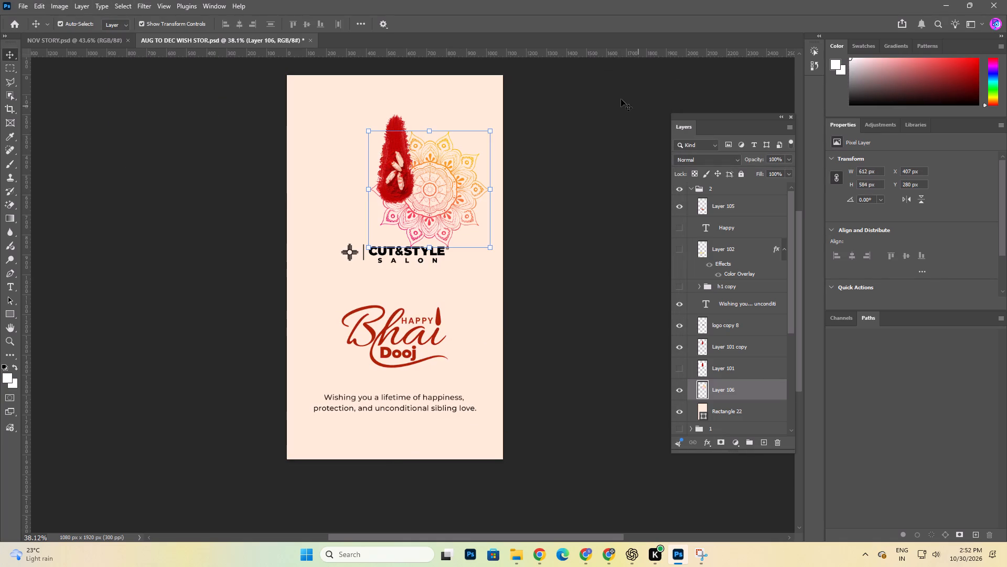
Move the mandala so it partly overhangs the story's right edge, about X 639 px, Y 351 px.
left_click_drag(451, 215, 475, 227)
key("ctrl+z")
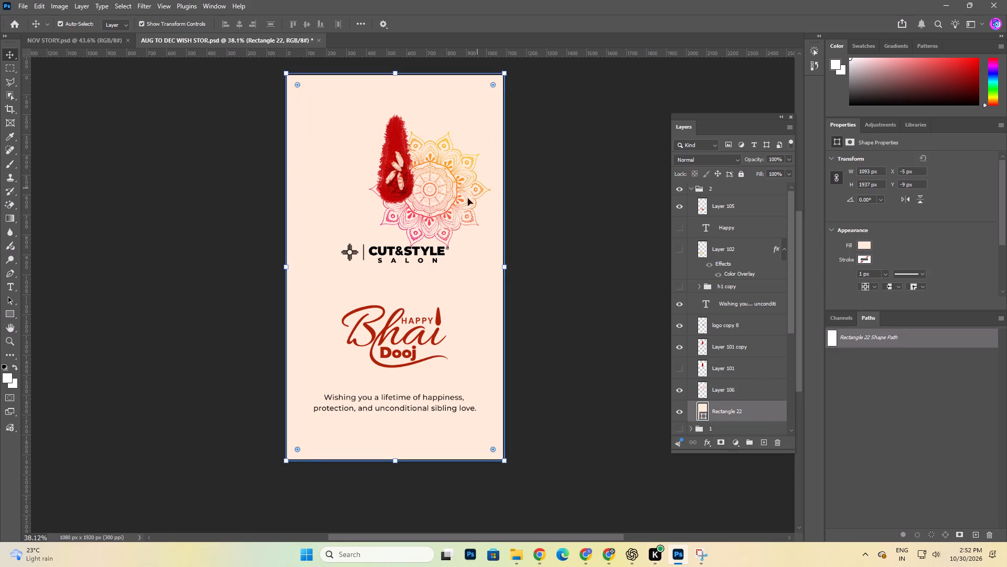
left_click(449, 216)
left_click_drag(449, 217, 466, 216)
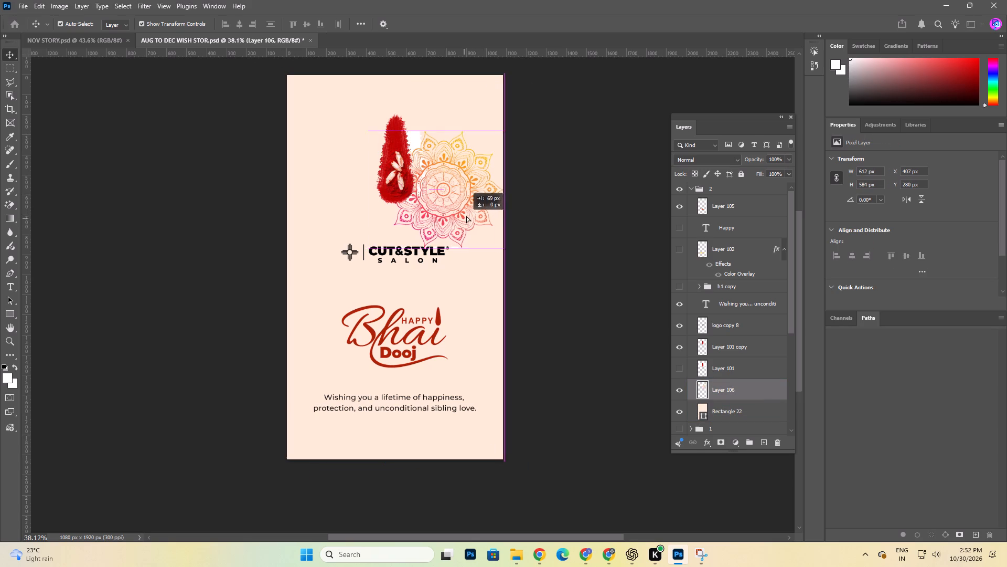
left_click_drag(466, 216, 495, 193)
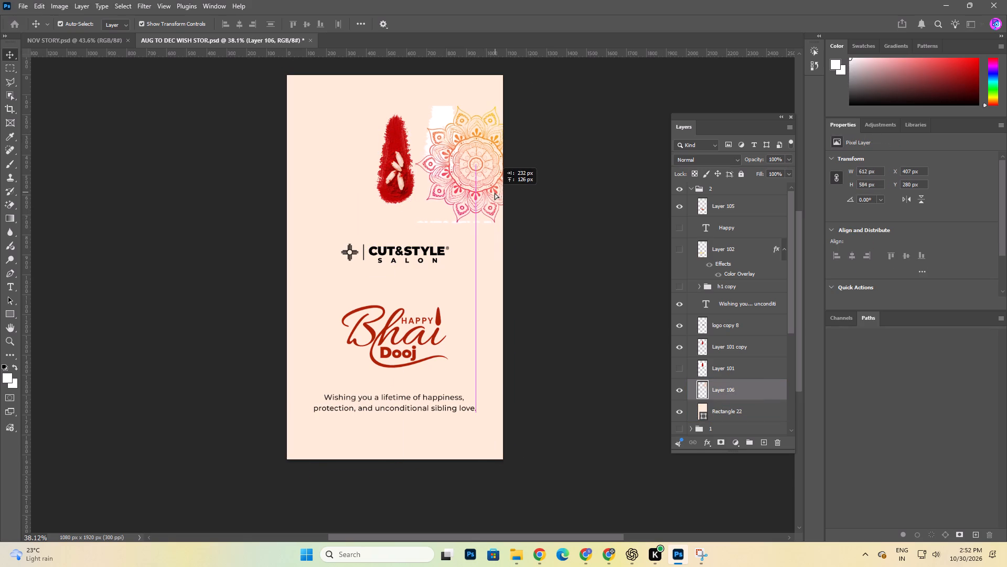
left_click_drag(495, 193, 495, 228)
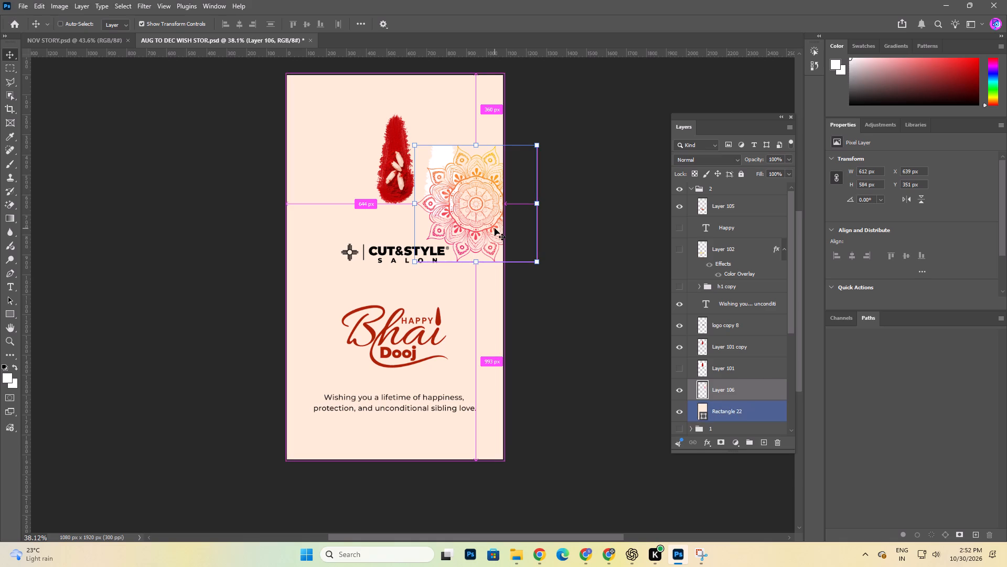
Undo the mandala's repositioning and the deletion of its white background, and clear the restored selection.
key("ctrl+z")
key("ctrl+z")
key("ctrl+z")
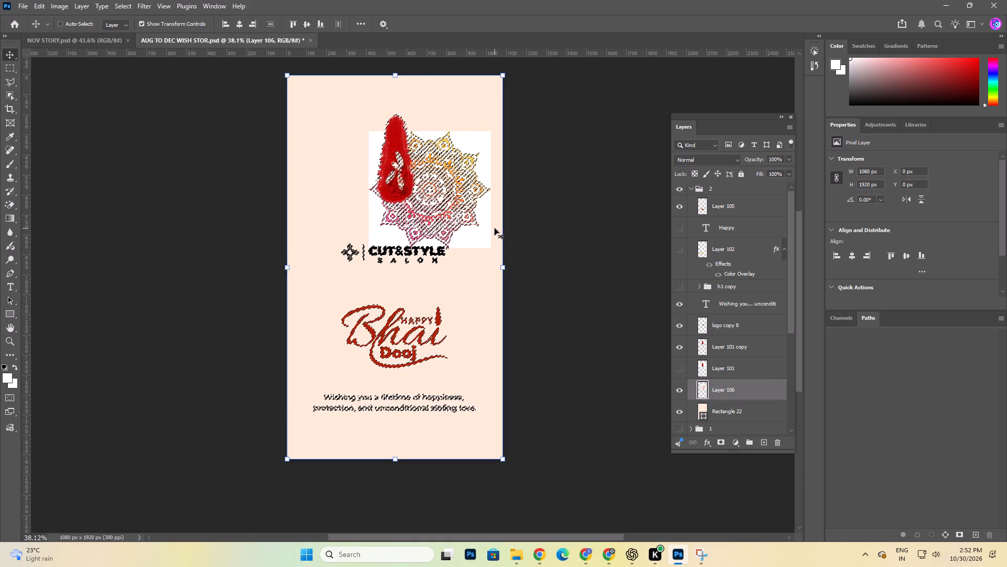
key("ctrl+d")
Move the mandala down behind the Happy Bhai Dooj lettering at the story's right edge, about X 504 px, Y 912 px.
left_click_drag(456, 189, 476, 316)
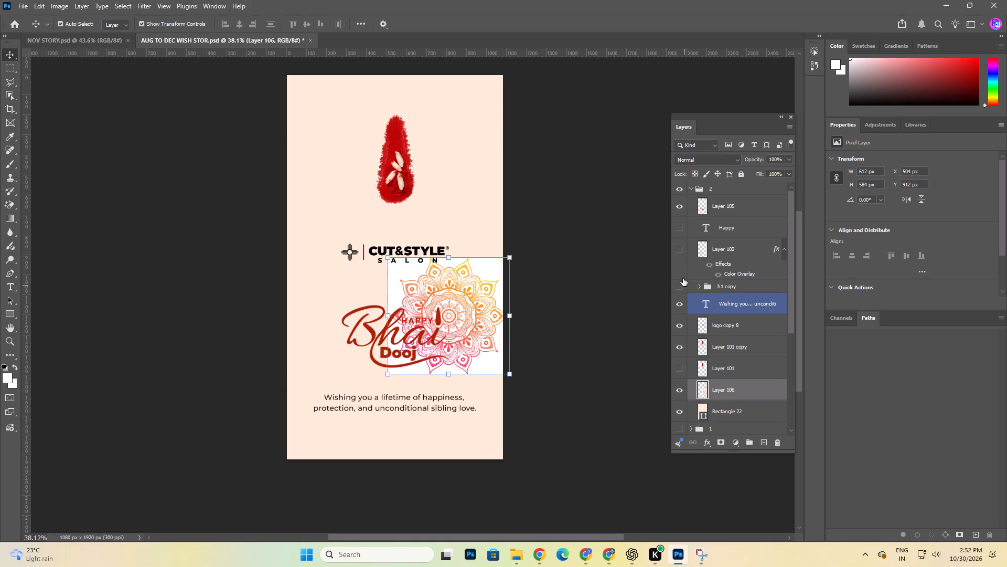
Preview the hidden h1 copy heading group and delete it.
left_click(680, 288)
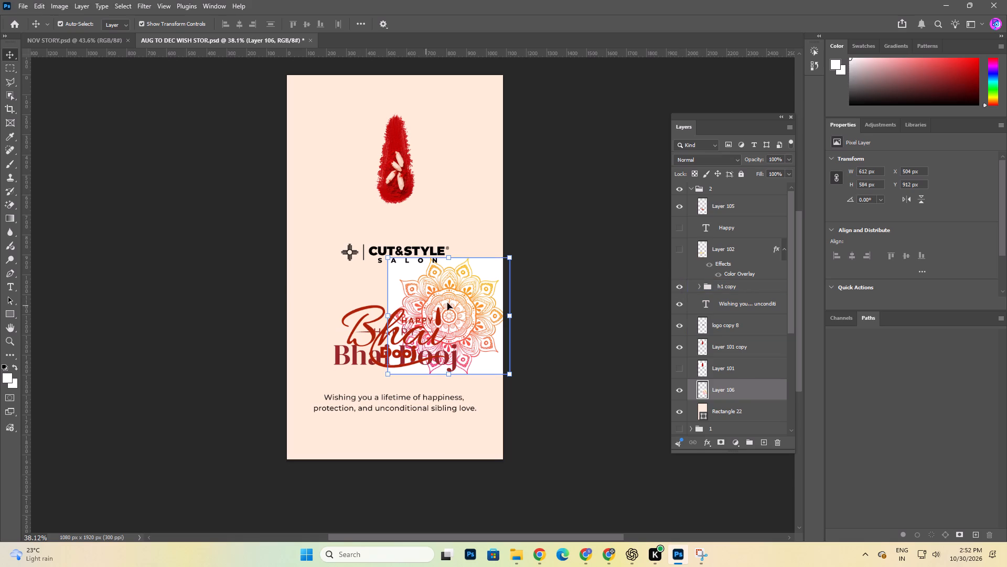
left_click(678, 287)
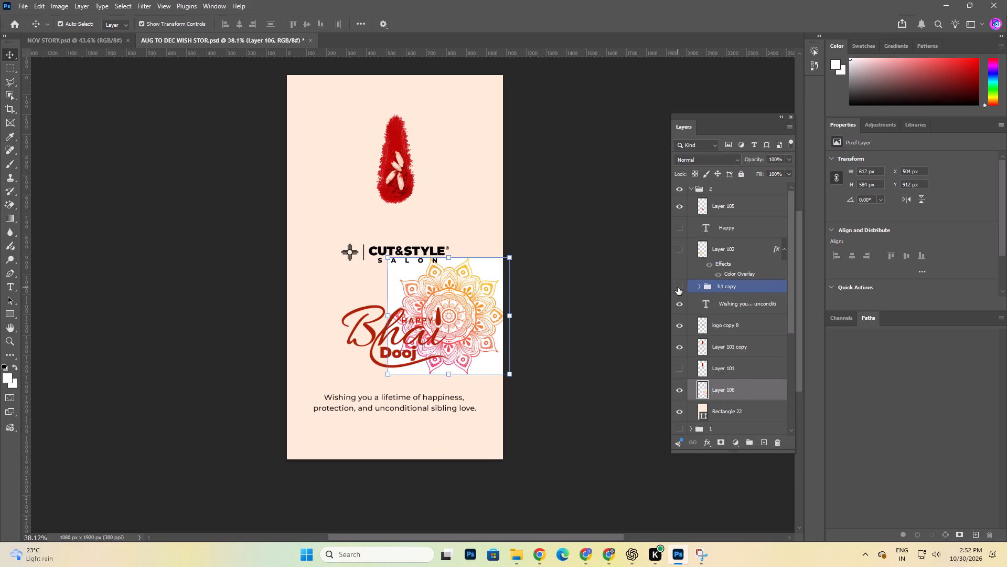
left_click(728, 283)
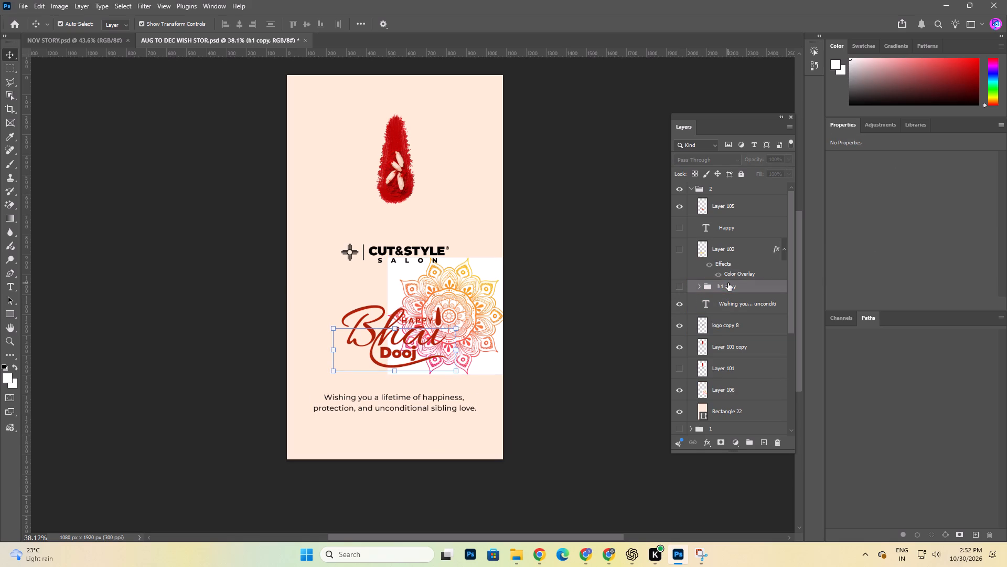
key("Delete")
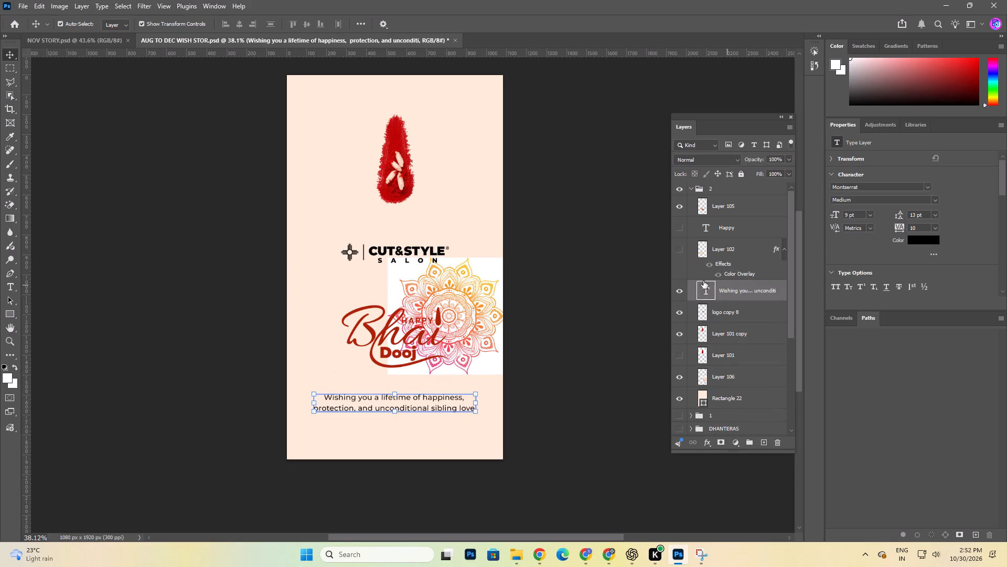
Preview the hidden Layer 102 with the color overlay effect and delete it.
left_click(679, 251)
left_click(679, 251)
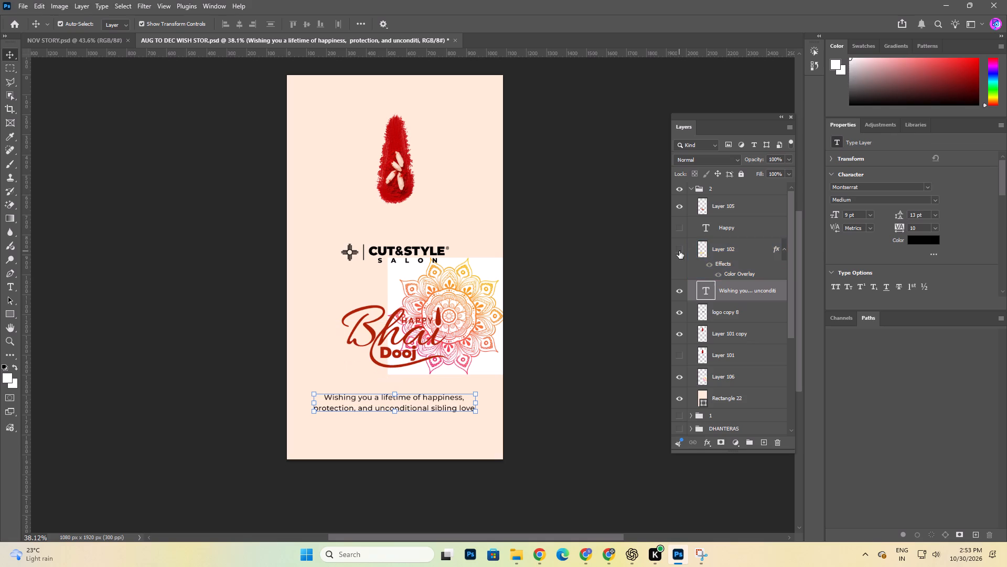
left_click(719, 246)
key("Delete")
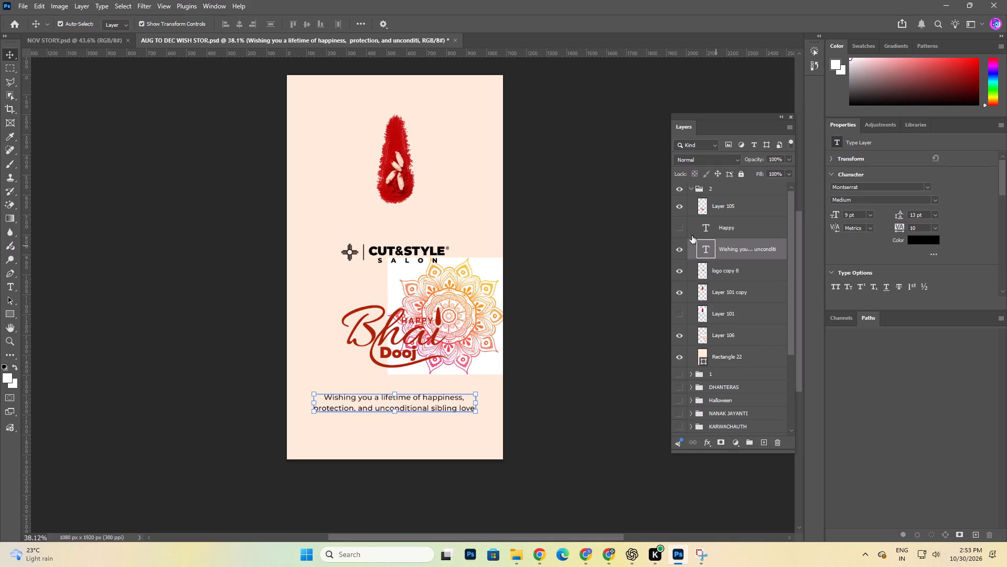
Preview the hidden Happy text layer in group 2 and delete it.
left_click(682, 231)
left_click(730, 230)
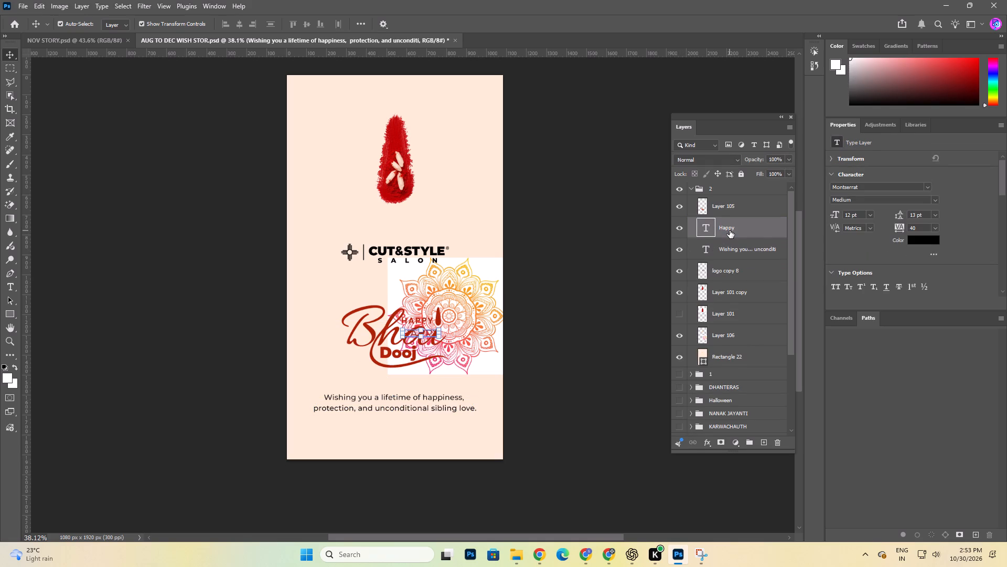
key("Delete")
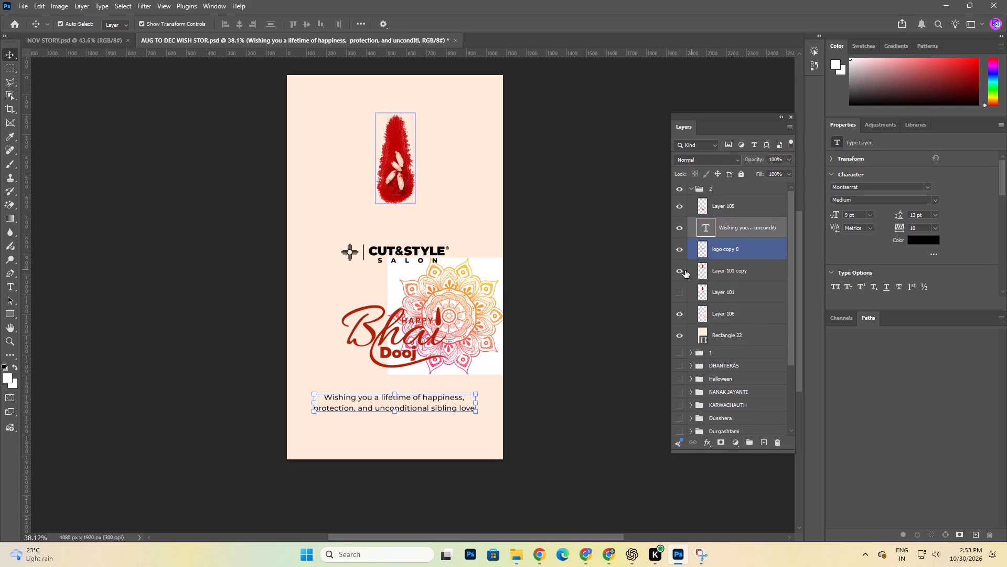
Check the logo layer's visibility, then preview the hidden Layer 101 tilak image and delete it.
left_click(680, 253)
left_click(680, 253)
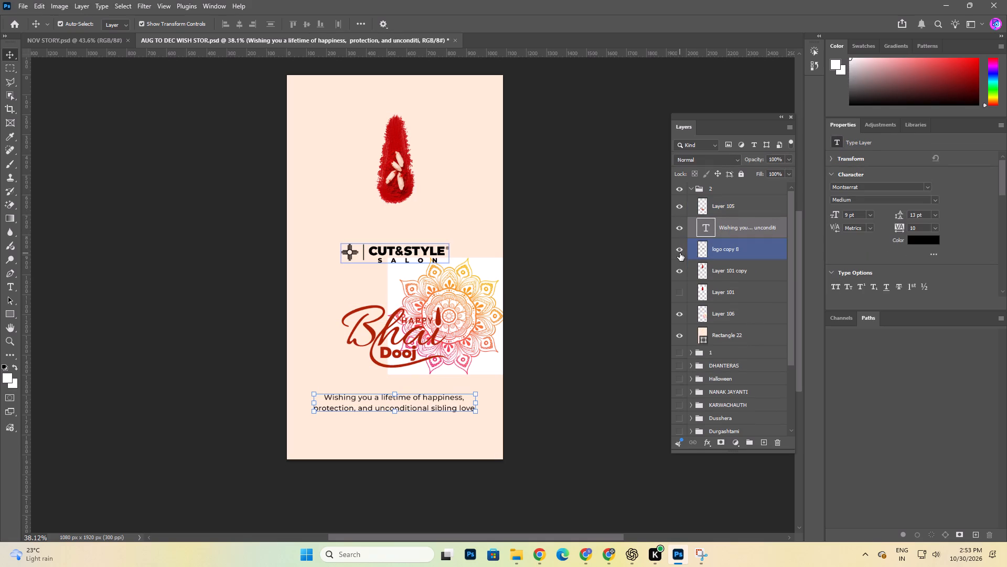
left_click(681, 292)
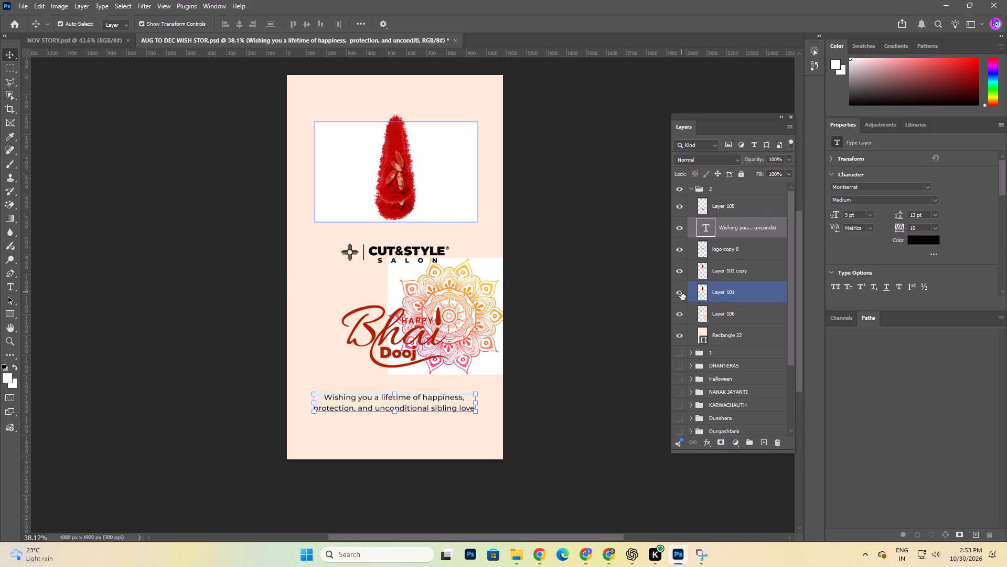
left_click(681, 292)
left_click(716, 298)
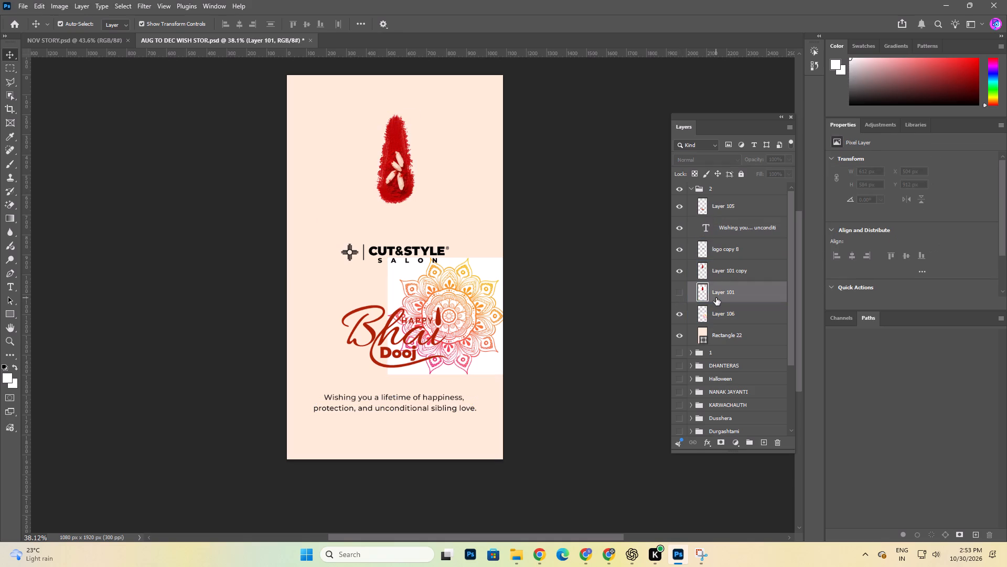
key("Delete")
Hide the logo, tilak and Bhai Dooj lettering layers and move the mandala into the clear space, about X 273 px, Y 526 px.
left_click(678, 255)
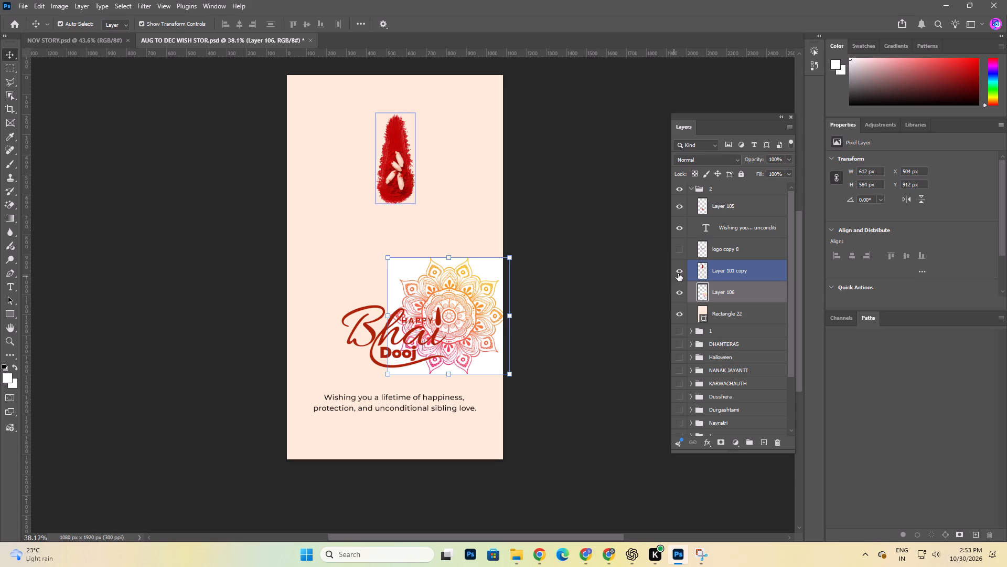
left_click(678, 274)
left_click(681, 210)
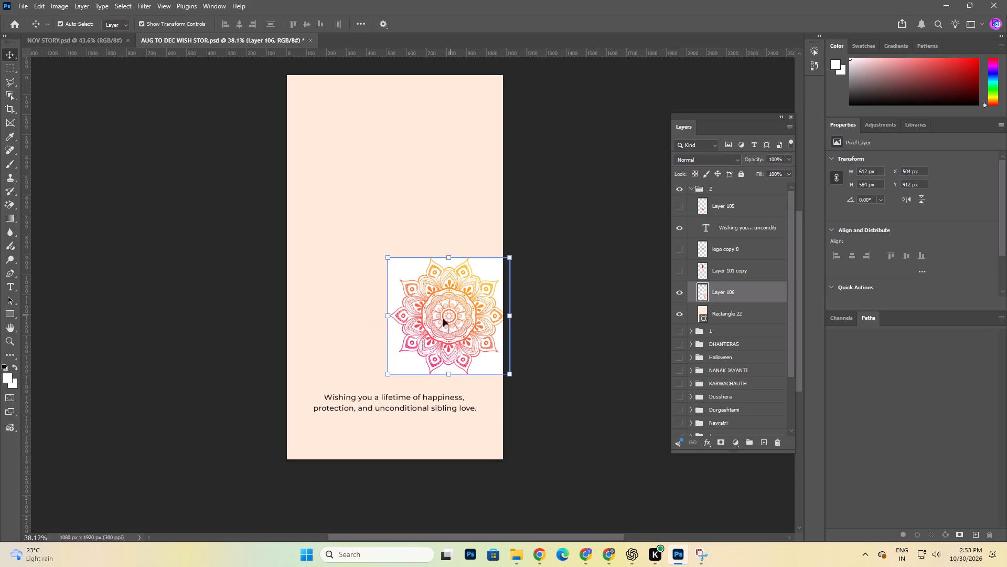
left_click_drag(440, 321, 395, 244)
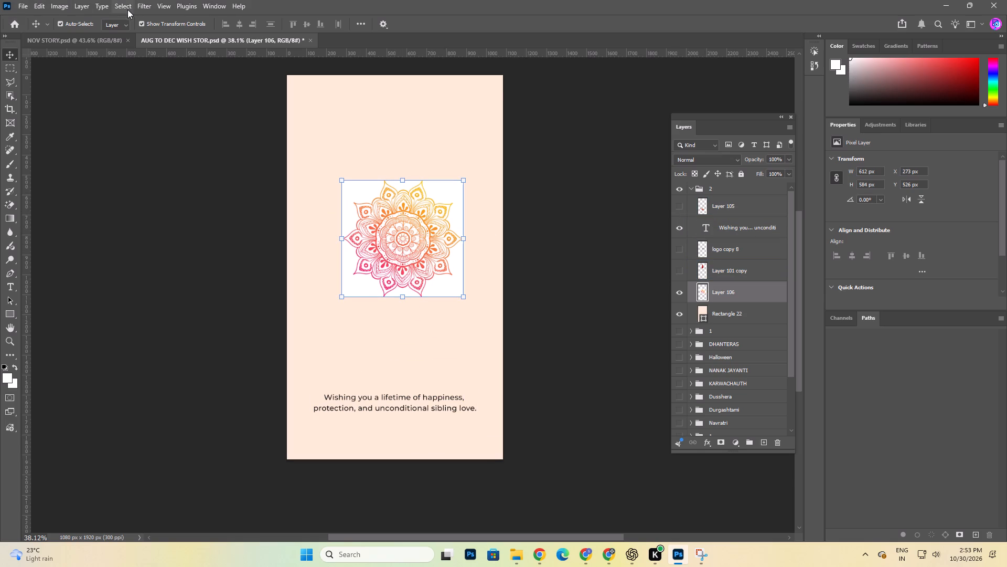
Select the mandala's white background with Color Range, delete it from Layer 106, and clear the selection.
left_click(127, 9)
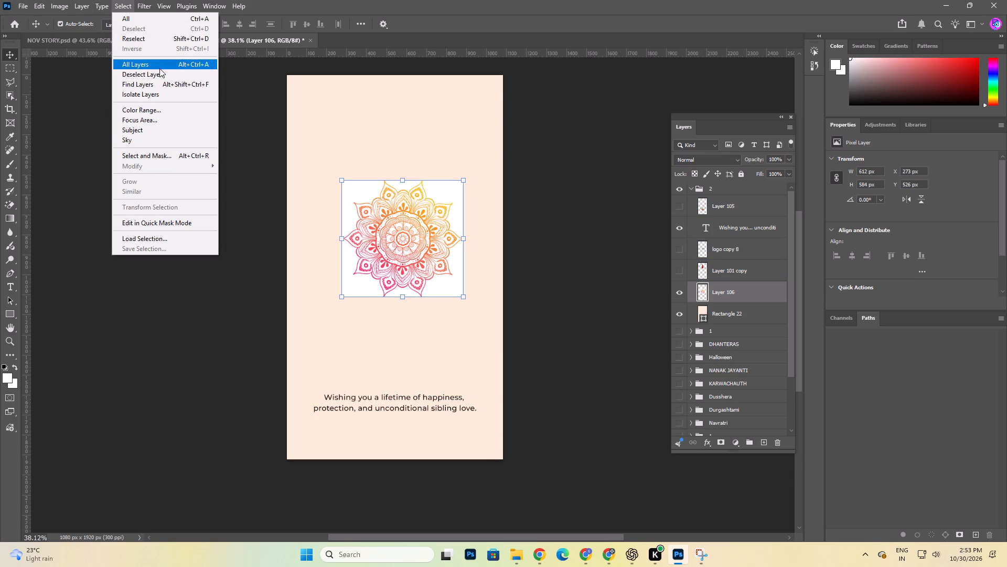
left_click(155, 107)
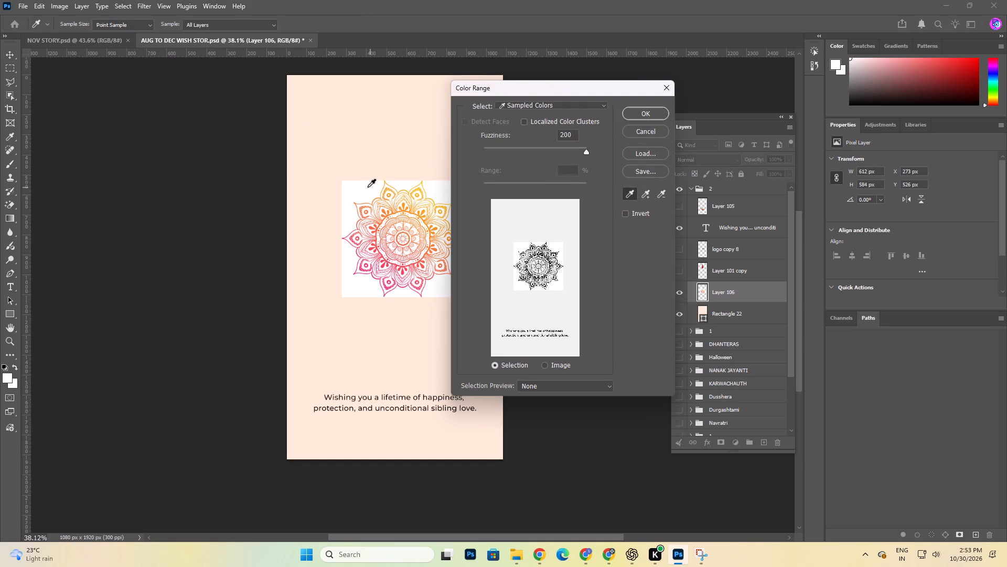
left_click(367, 187)
left_click(635, 109)
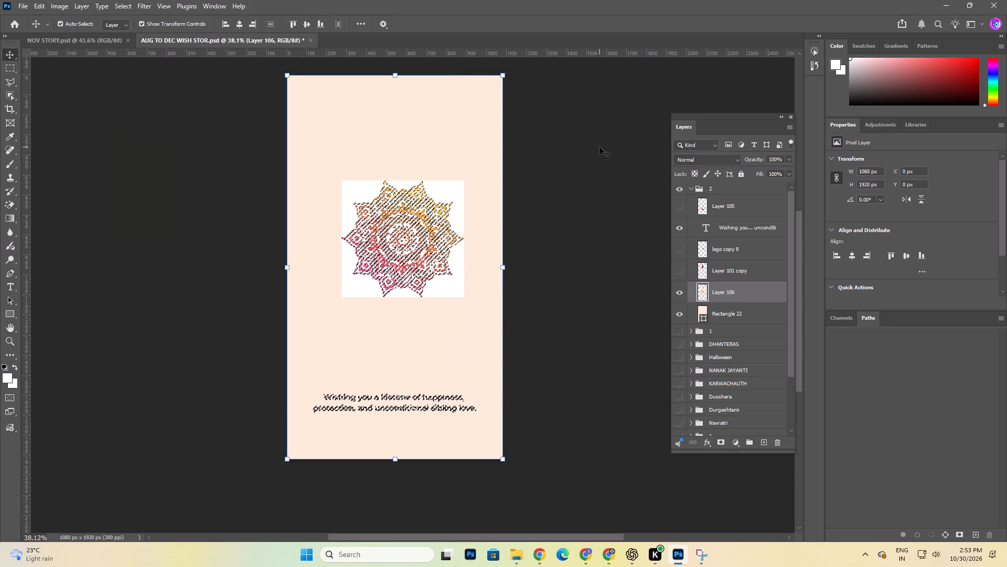
key("Delete")
key("ctrl+d")
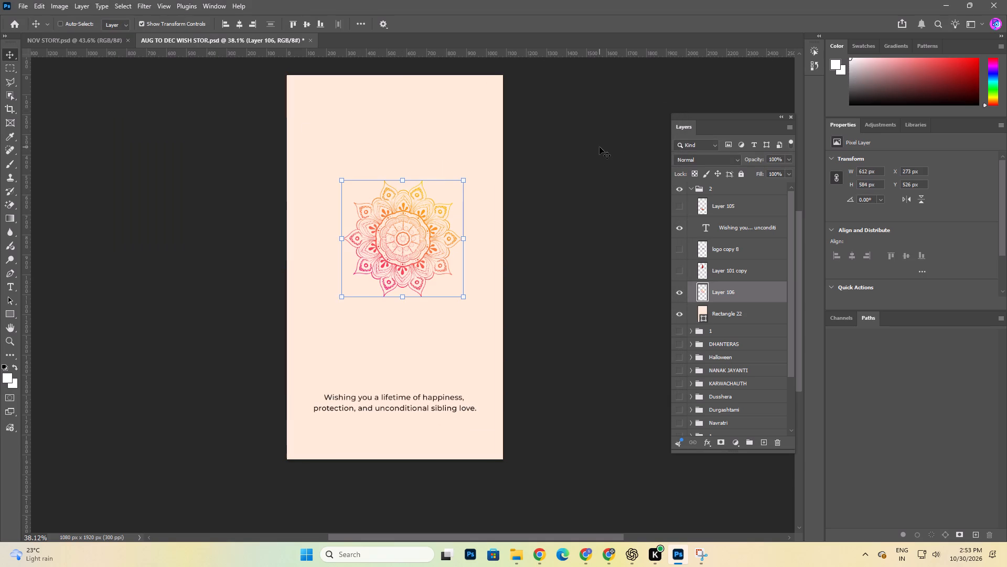
Show the tilak, logo and Bhai Dooj lettering layers again and deselect the mandala layer.
left_click_drag(679, 276, 679, 274)
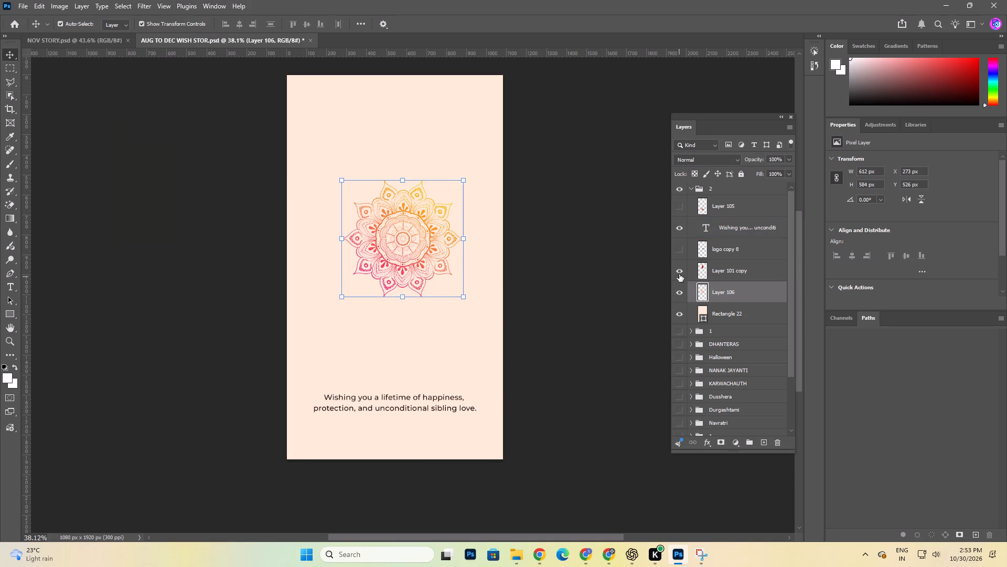
left_click_drag(679, 274, 681, 255)
left_click(685, 208)
left_click(572, 297)
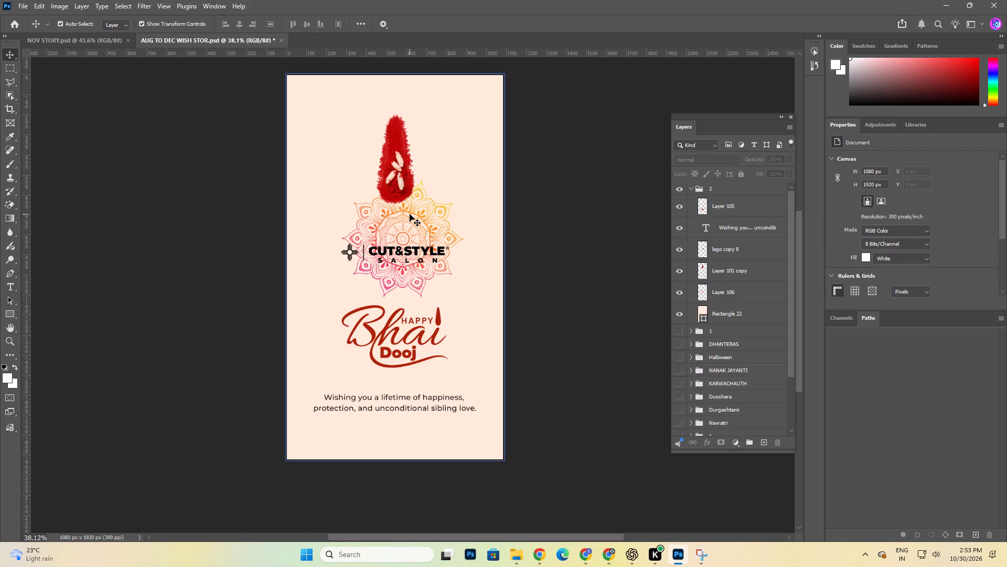
Move the mandala over the story's top-right corner and enlarge it to about 724 × 691 px, at X 671 px, Y -232 px.
left_click_drag(403, 208, 498, 413)
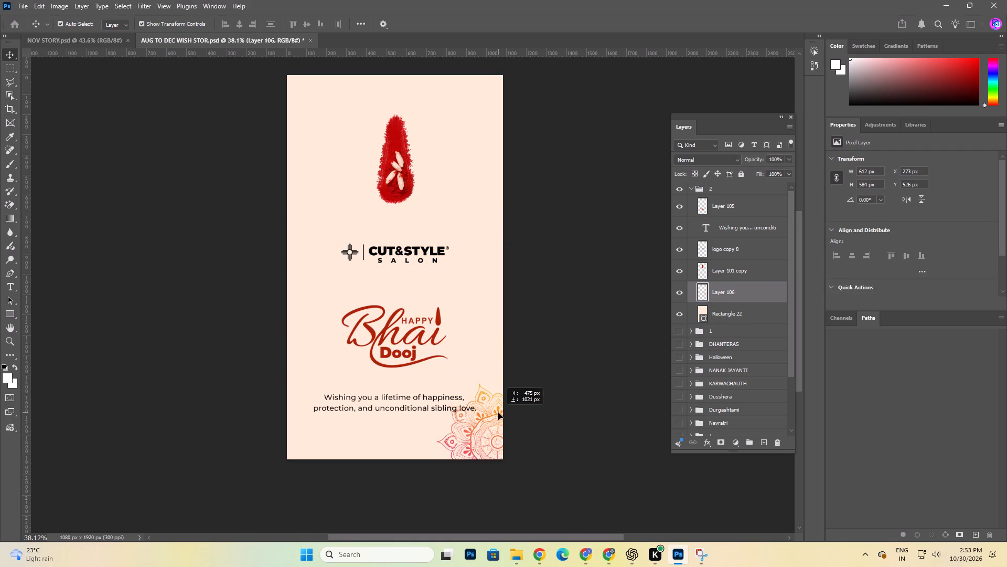
left_click_drag(498, 413, 487, 195)
scroll(423, 351, "down", 6)
left_click_drag(485, 232, 491, 251)
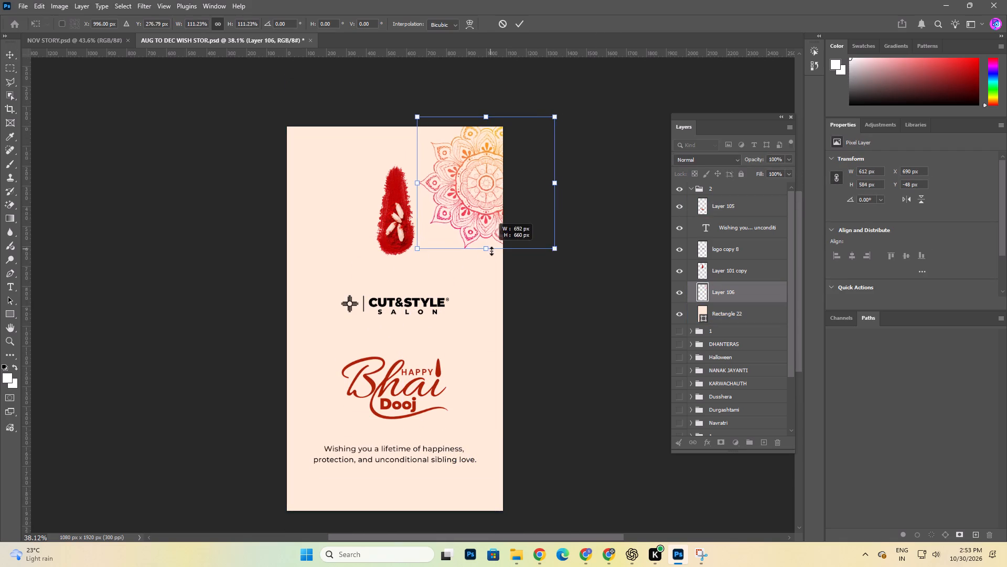
left_click_drag(491, 251, 492, 257)
left_click_drag(494, 224, 497, 188)
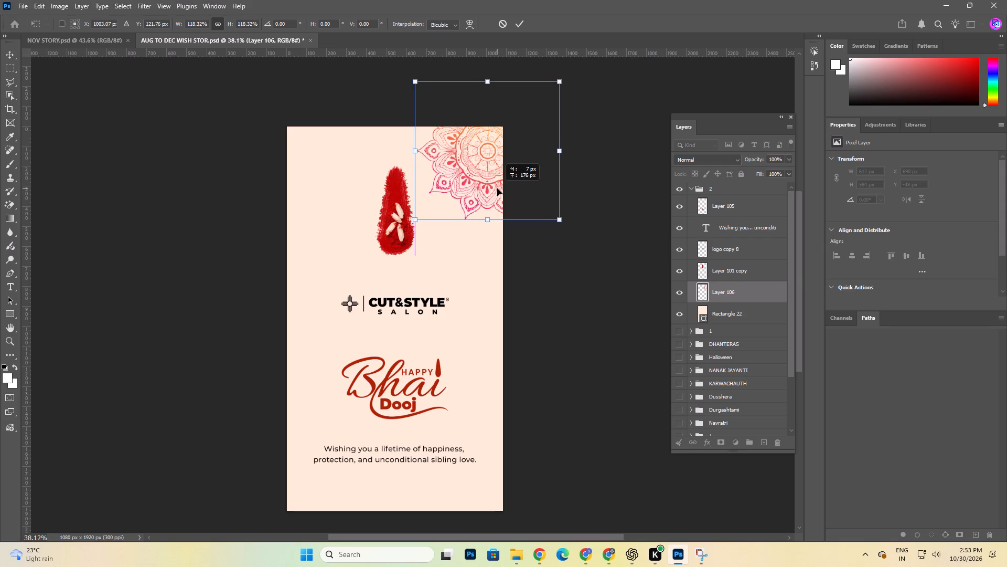
left_click_drag(497, 188, 501, 187)
left_click(523, 25)
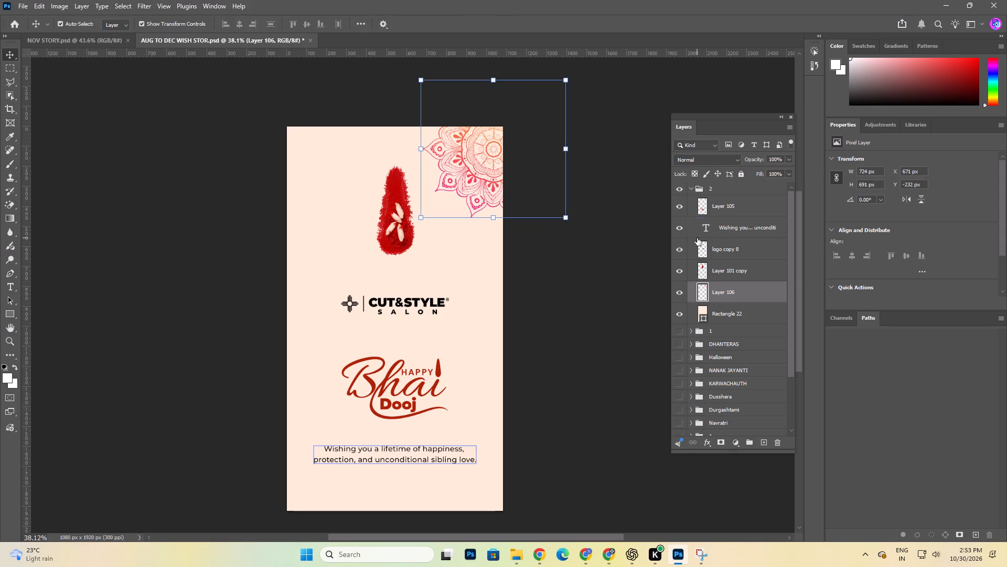
Preview blend modes on the mandala, keep Normal, and set its opacity to 69% and fill to 73%.
left_click(714, 161)
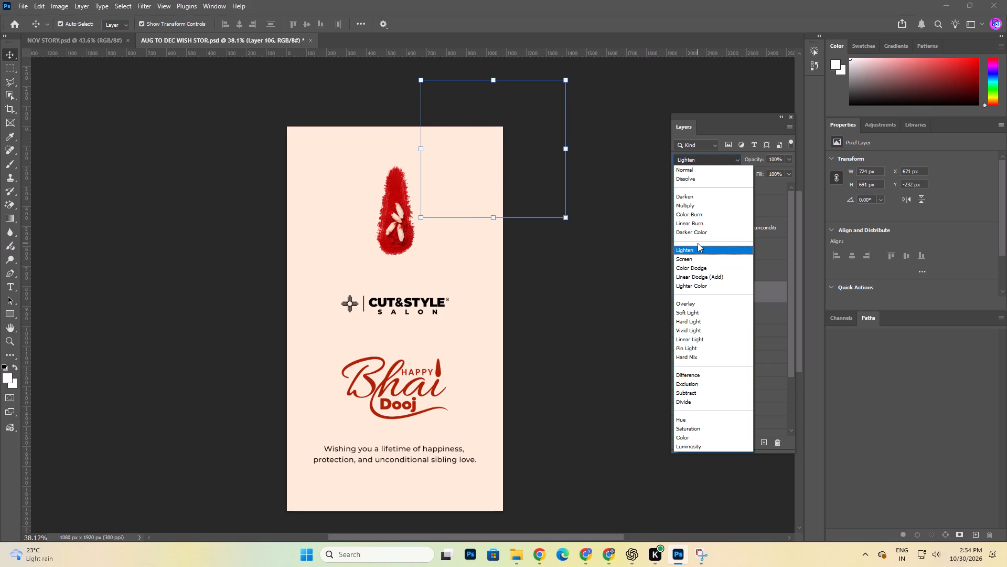
left_click(692, 167)
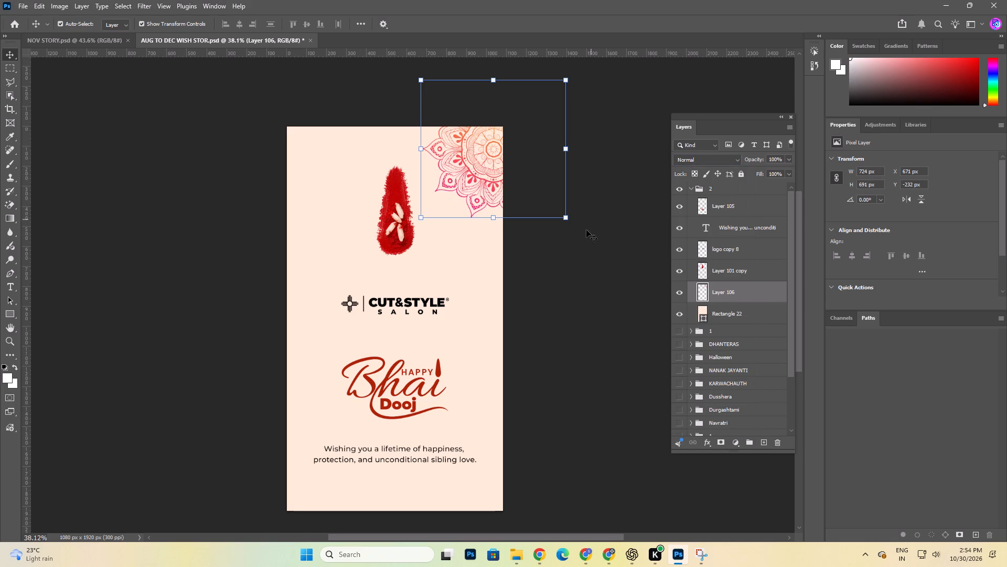
left_click_drag(758, 157, 742, 160)
left_click_drag(761, 175, 746, 176)
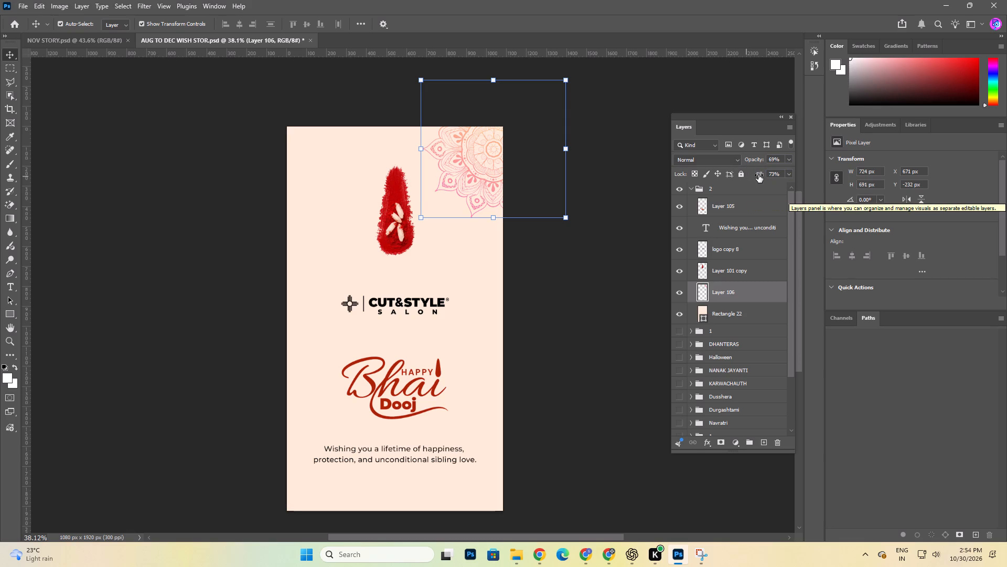
Rotate the mandala about -129° and reposition it so its orange petals fill the story's top-right corner.
left_click_drag(469, 179, 470, 295)
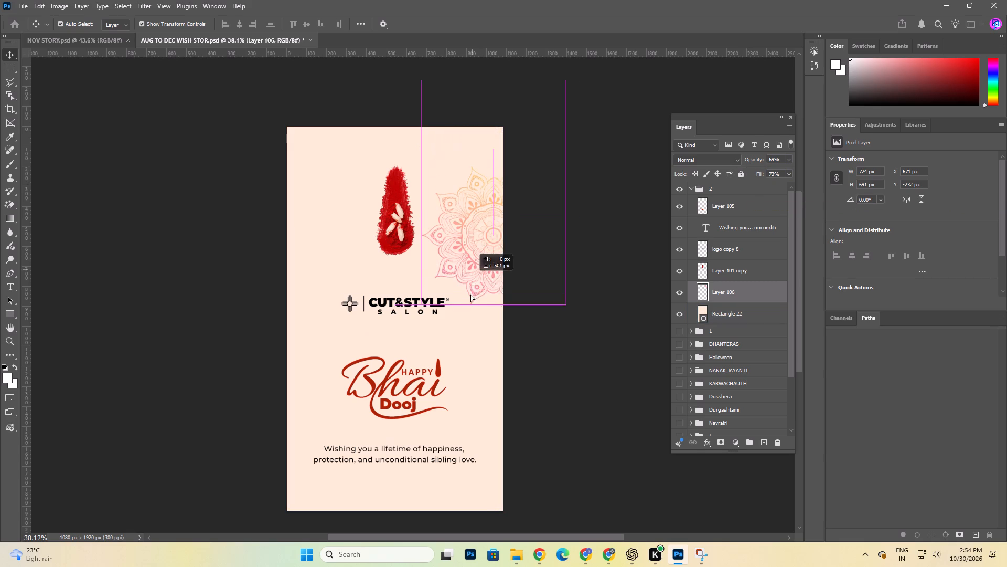
left_click_drag(470, 295, 434, 265)
left_click_drag(542, 165, 542, 165)
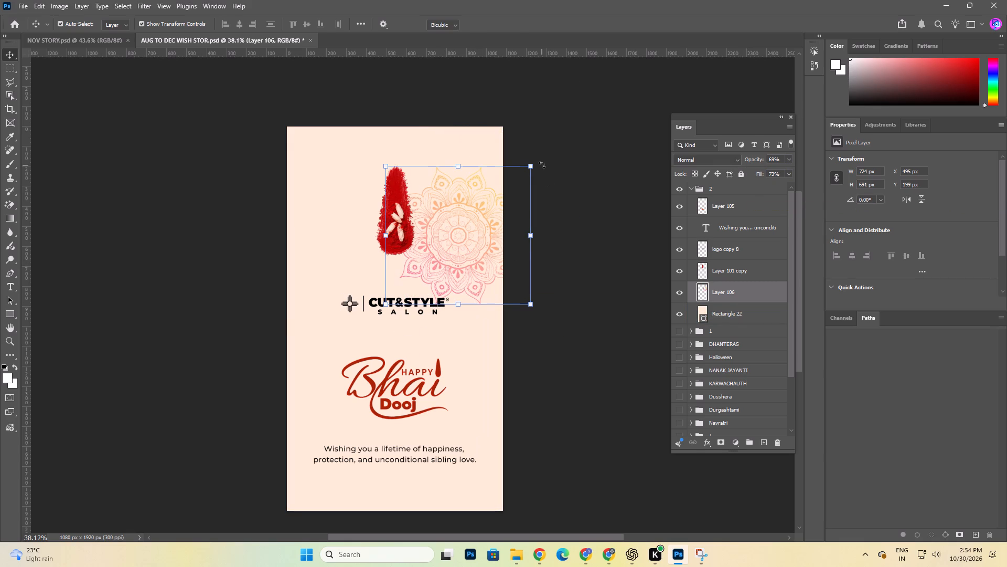
left_click_drag(542, 165, 406, 225)
left_click_drag(453, 251, 509, 161)
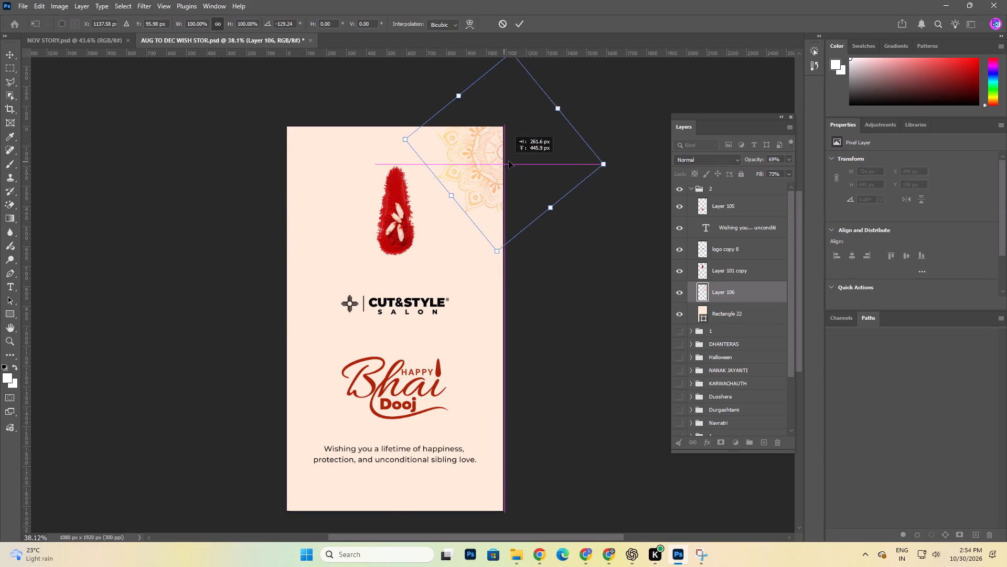
left_click_drag(509, 161, 507, 172)
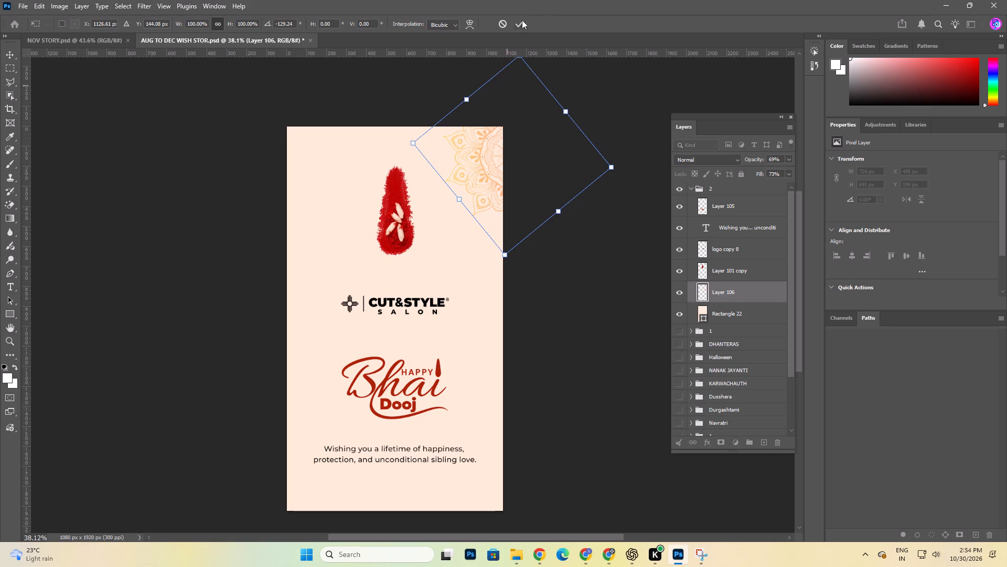
left_click(521, 20)
left_click(596, 342)
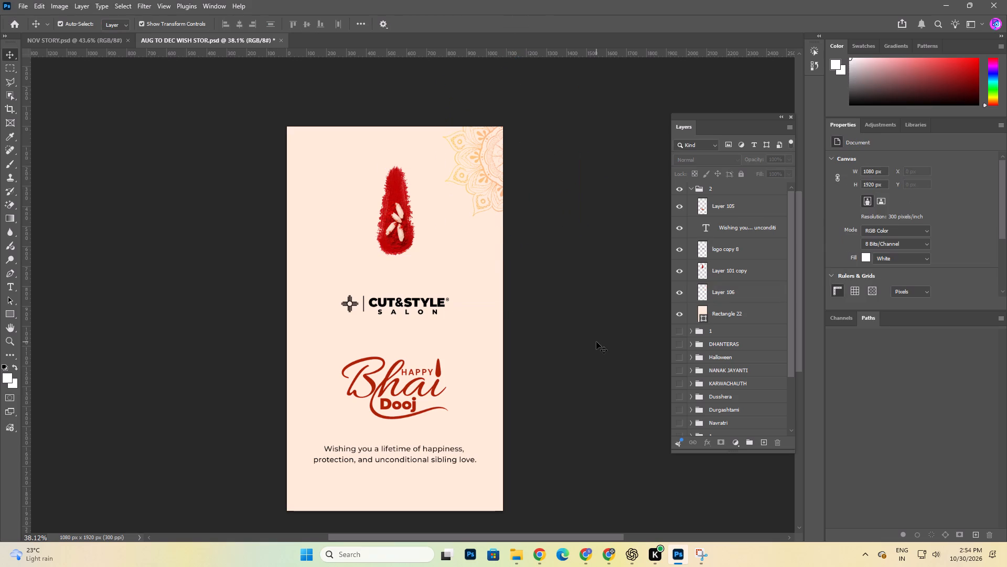
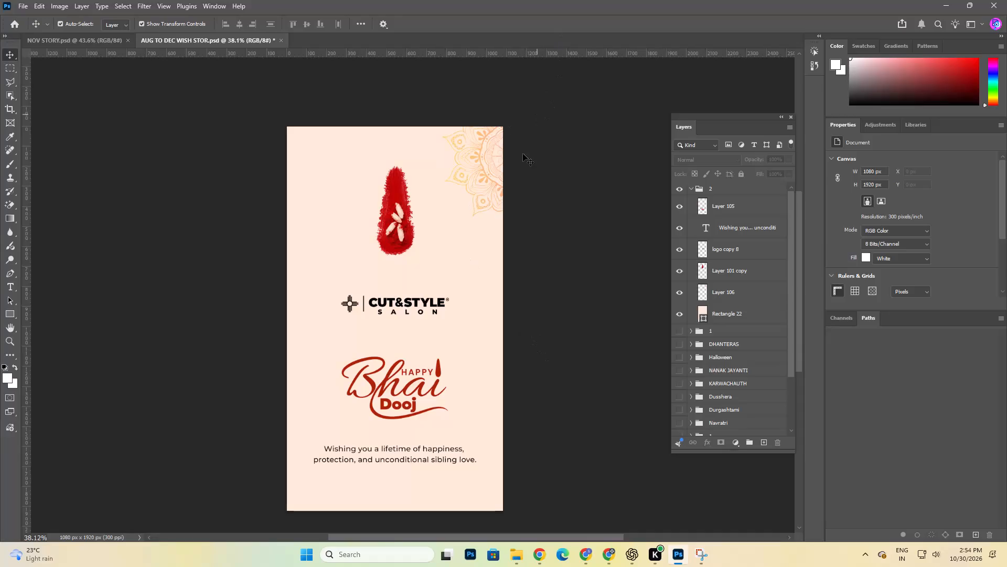
Select the mandala in the story's top-right corner and reduce its fill to 60%.
left_click(480, 177)
left_click(485, 178)
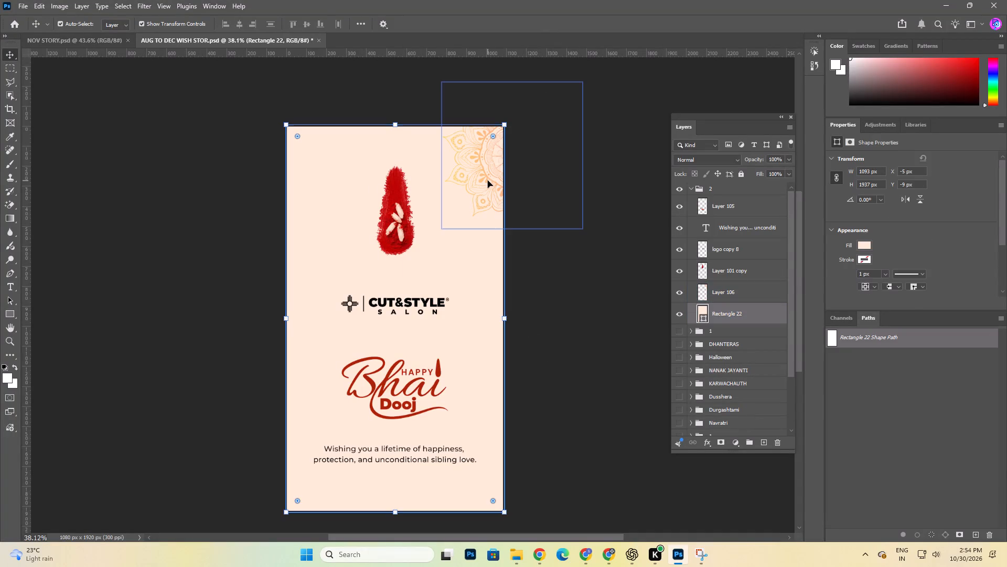
left_click(488, 181)
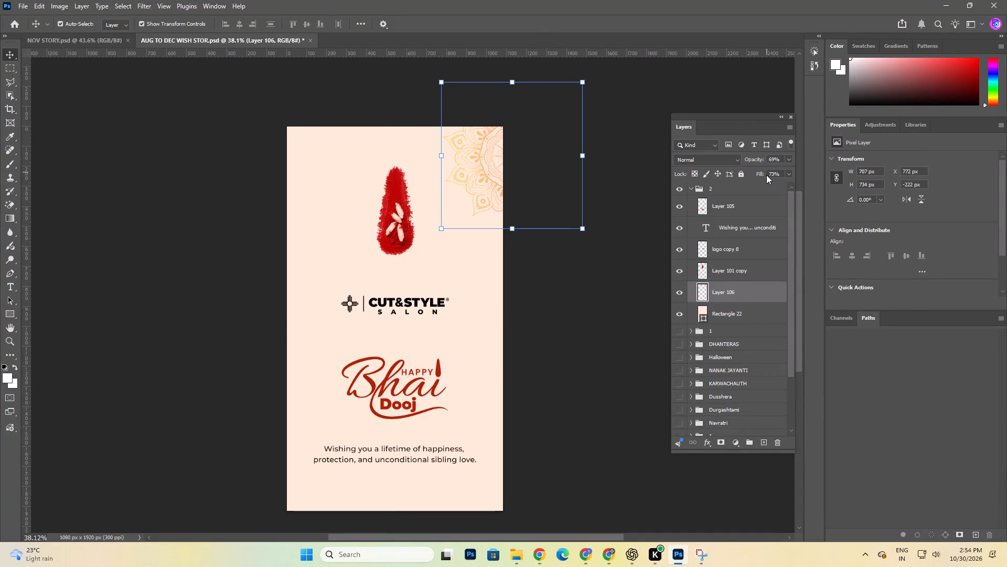
left_click_drag(761, 175, 754, 175)
Preview blend modes such as Color Burn on the mandala, keep Normal, and deselect the layer.
left_click(708, 152)
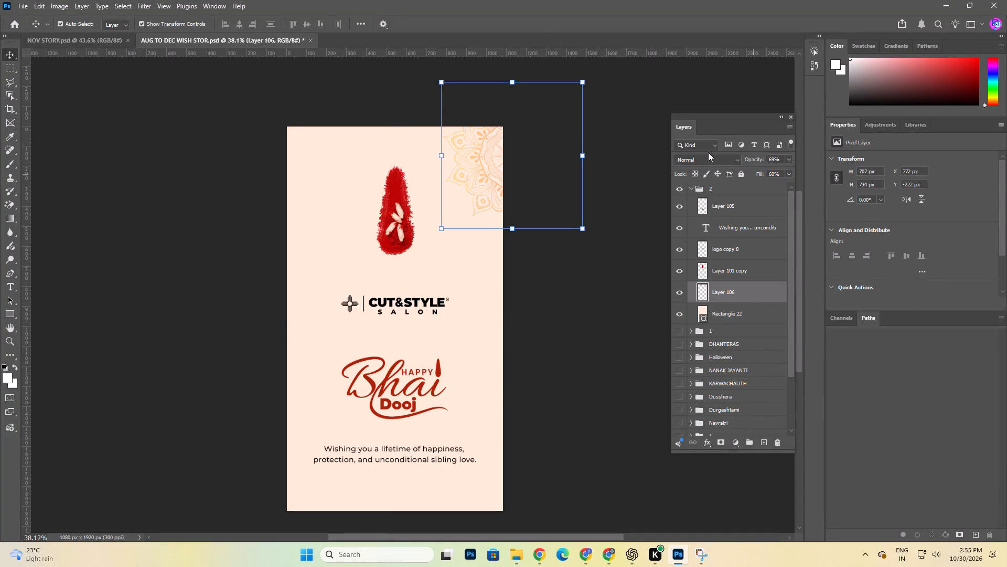
left_click(708, 159)
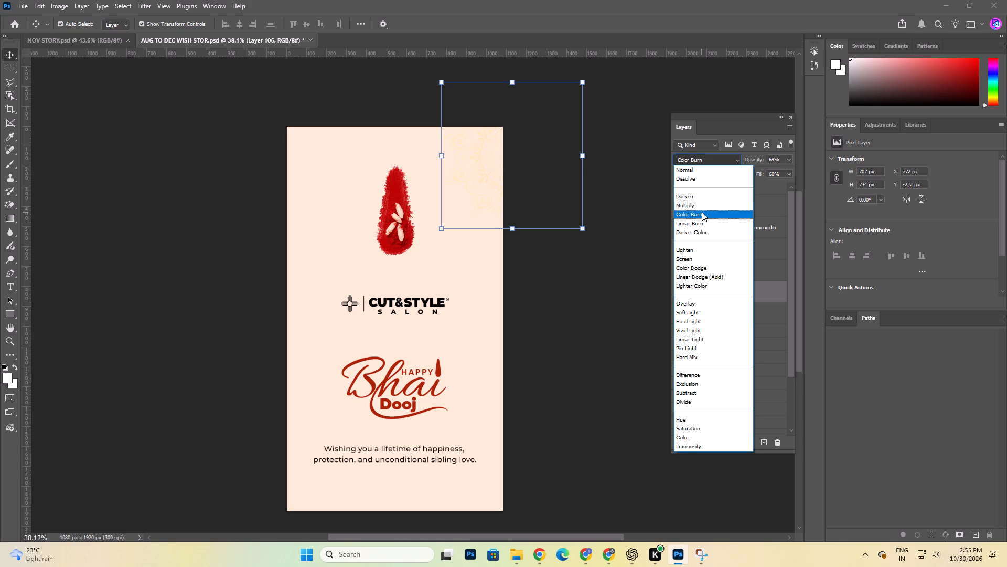
left_click_drag(695, 174, 693, 169)
left_click(204, 179)
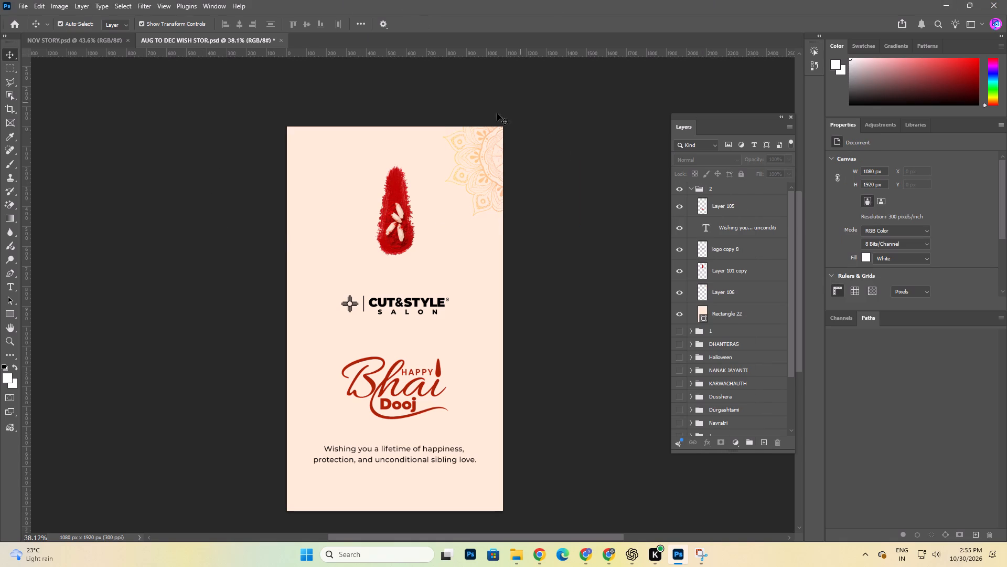
Colorize the corner mandala with Hue/Saturation, using saturation 56 and lightness 22.
left_click(476, 159)
left_click(468, 154)
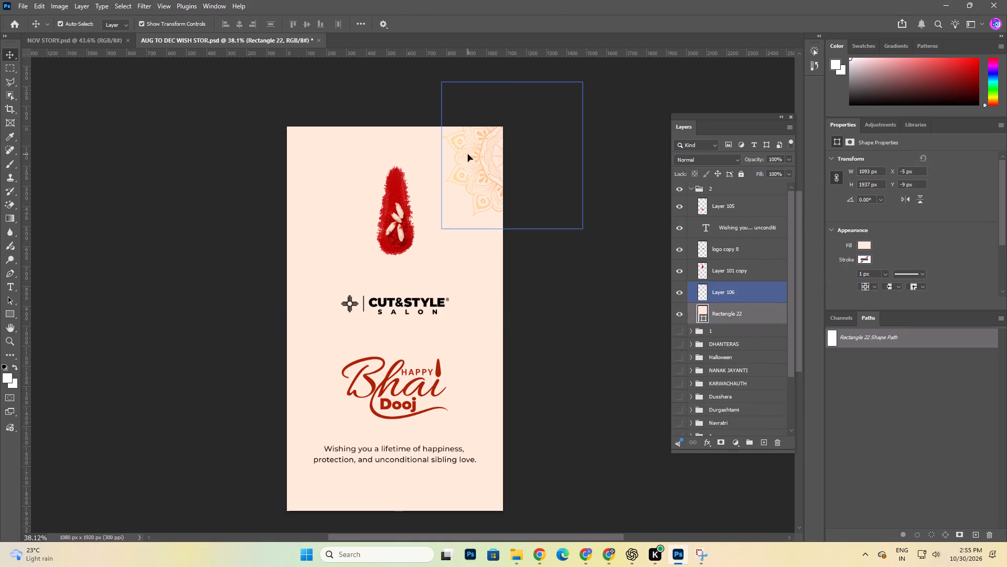
key("ctrl+u")
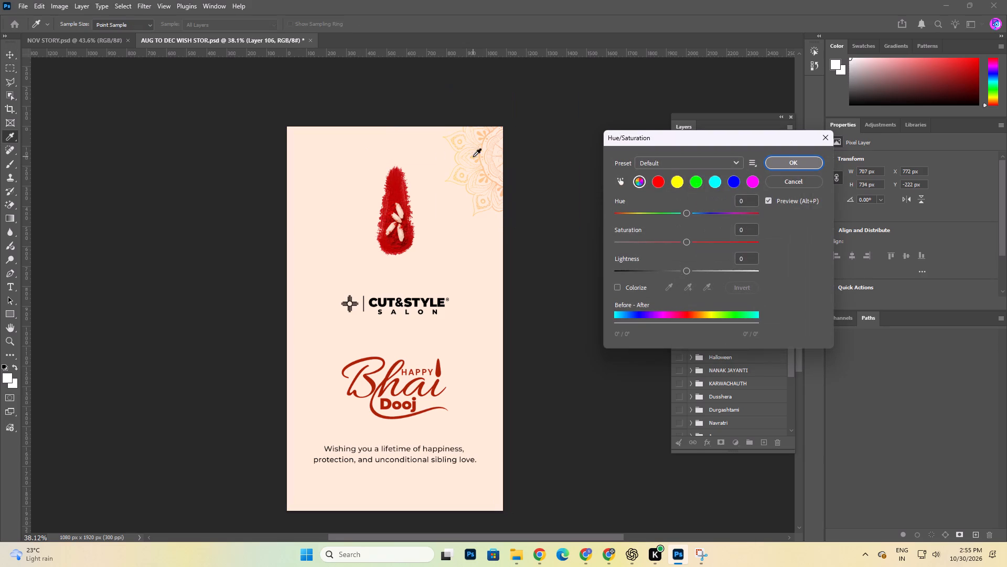
left_click(628, 292)
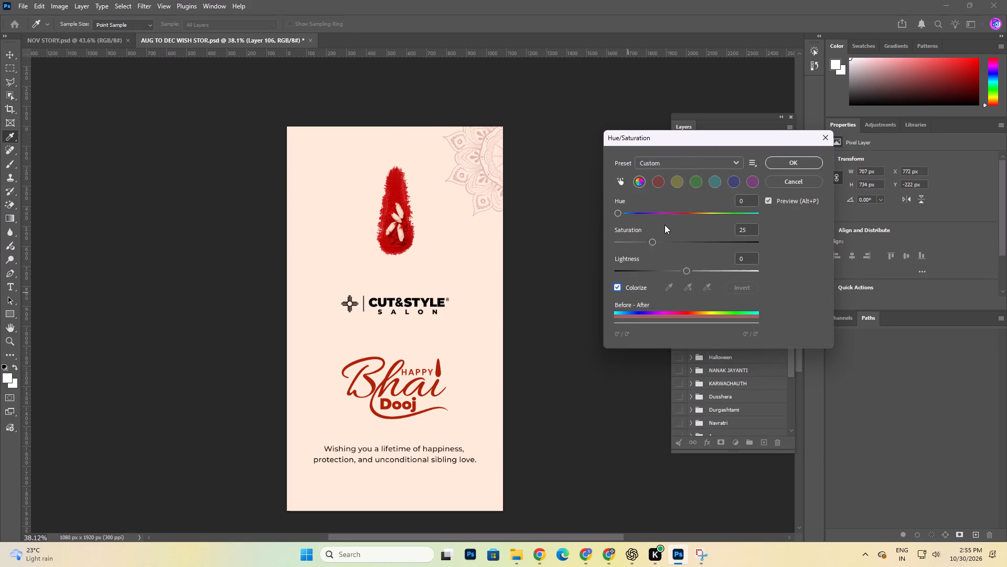
left_click_drag(649, 241, 691, 246)
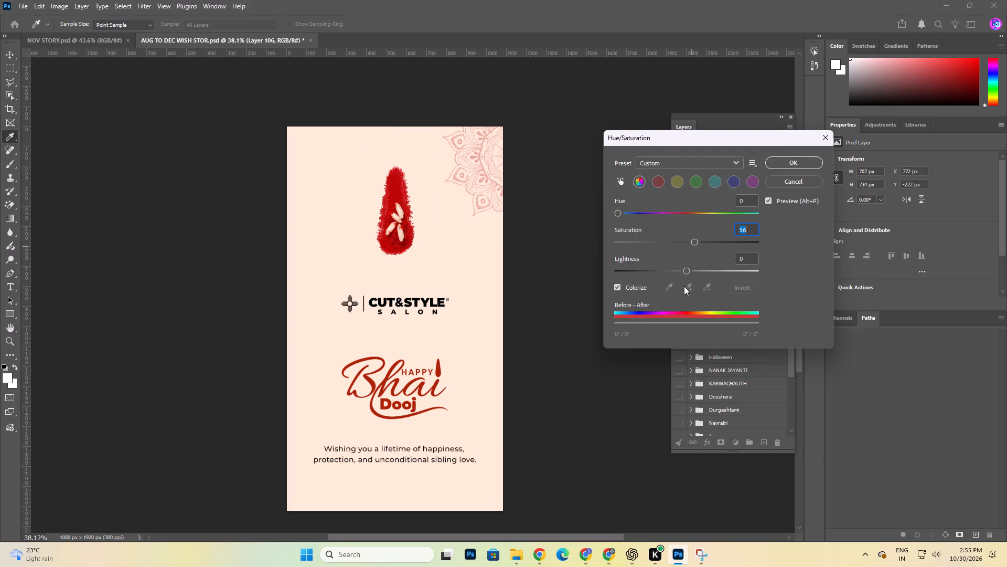
left_click_drag(688, 270, 703, 271)
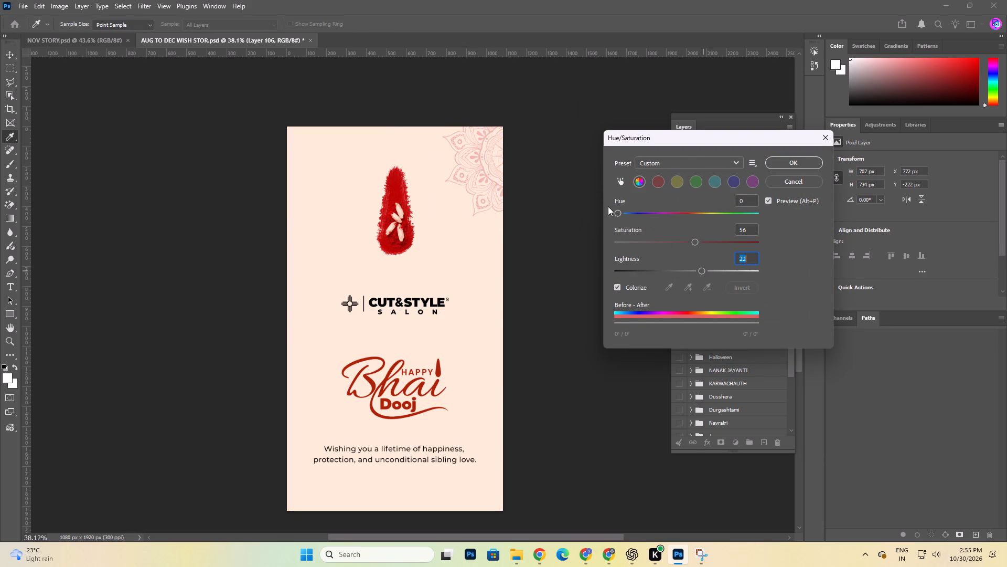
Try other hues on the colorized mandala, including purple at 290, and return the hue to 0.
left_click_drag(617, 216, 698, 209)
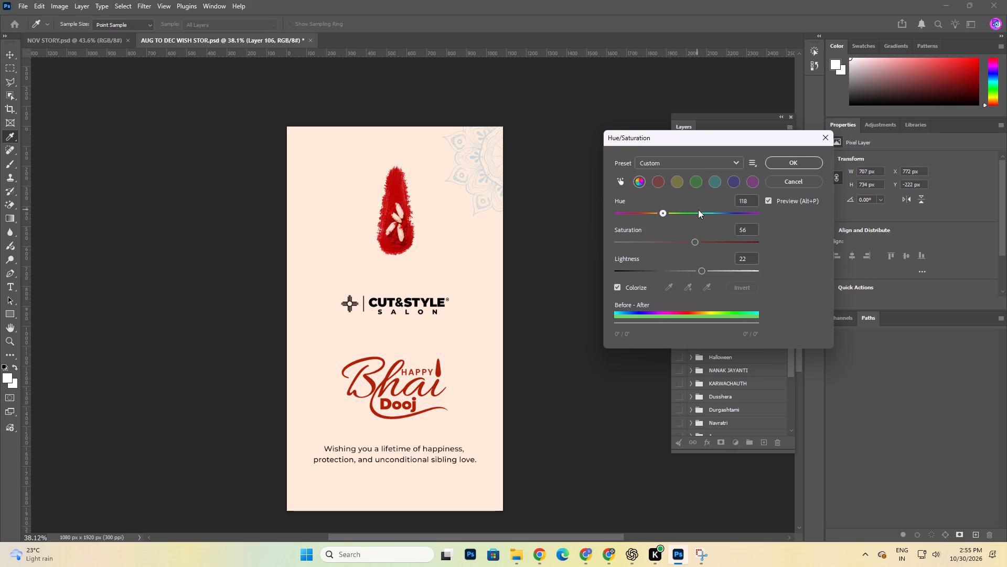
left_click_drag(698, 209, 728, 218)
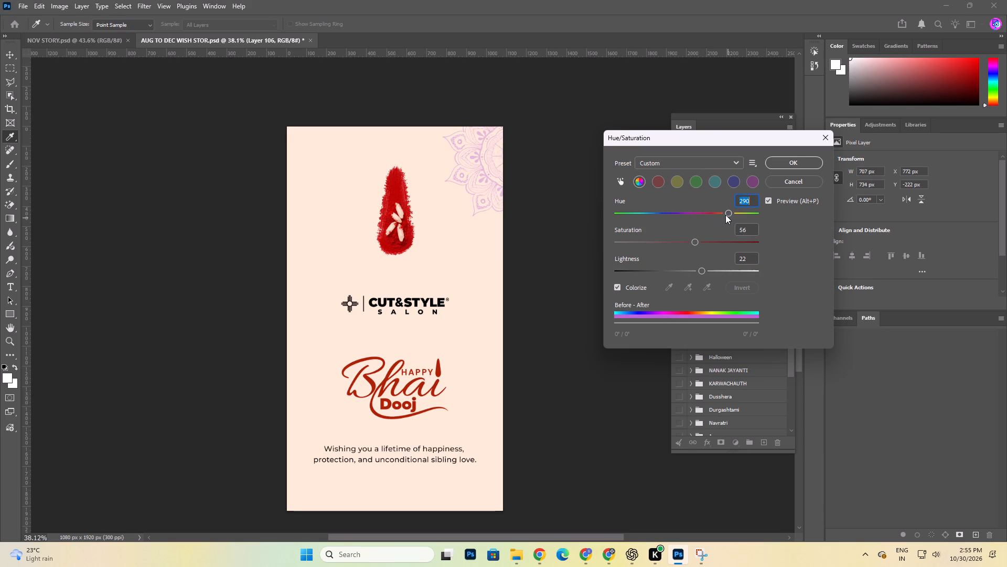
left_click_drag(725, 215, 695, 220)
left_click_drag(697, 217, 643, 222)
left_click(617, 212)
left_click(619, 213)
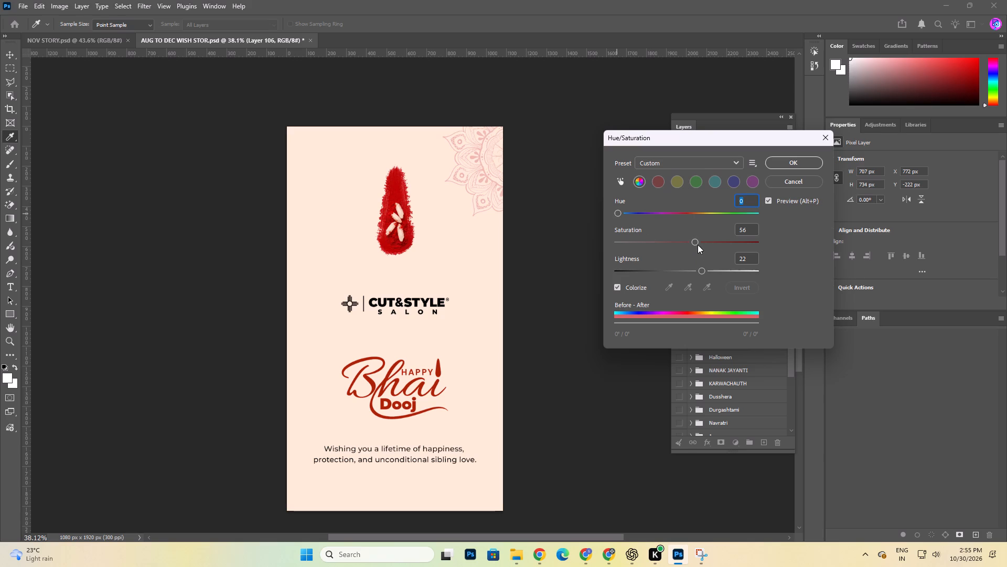
Fine-tune the mandala's colorization to saturation 61 and lightness 20.
left_click_drag(695, 243, 702, 243)
left_click(701, 270)
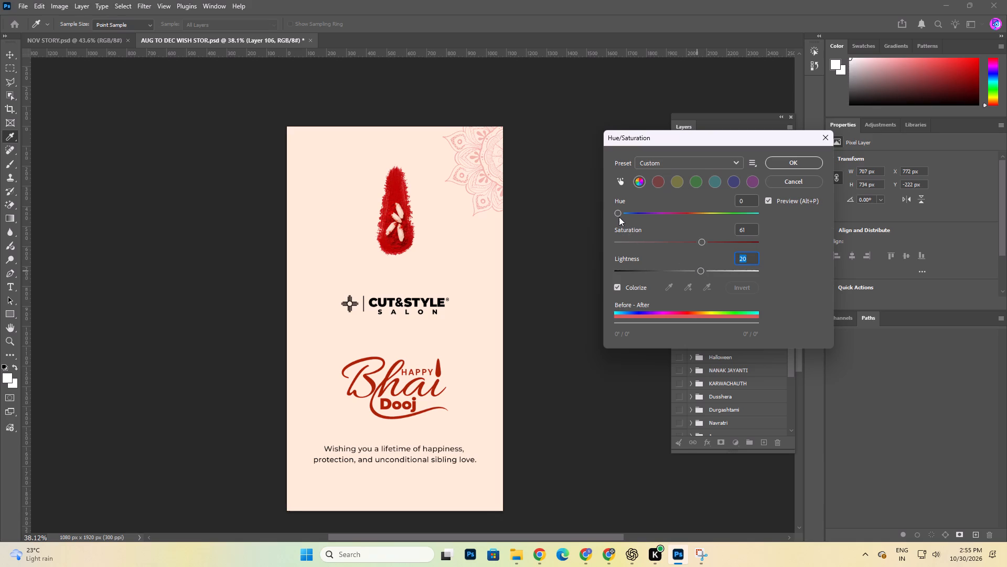
Compare blue, violet, green and yellow hues on the colorized mandala and bring the hue to a pink-magenta 305.
left_click_drag(625, 212, 710, 218)
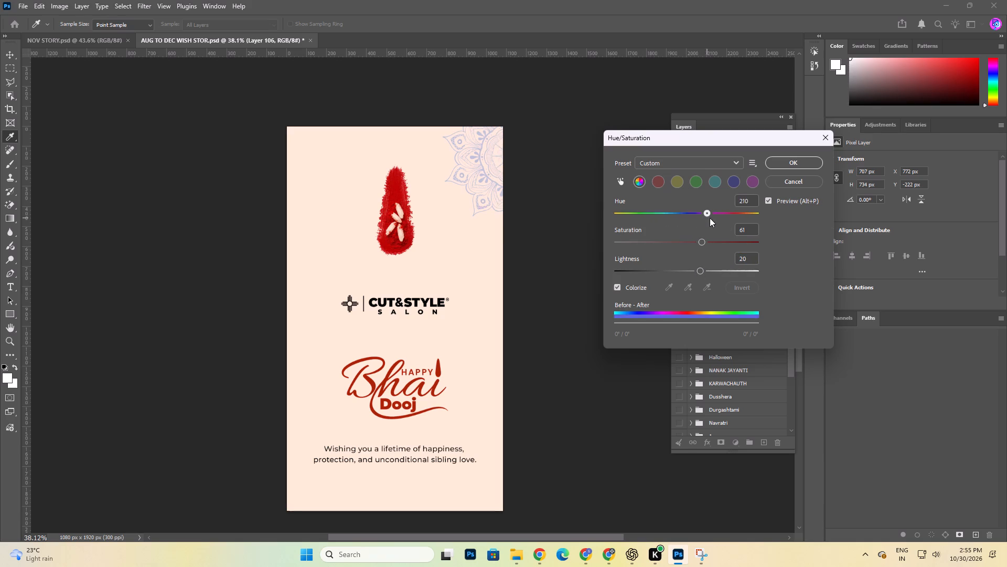
left_click_drag(710, 218, 711, 222)
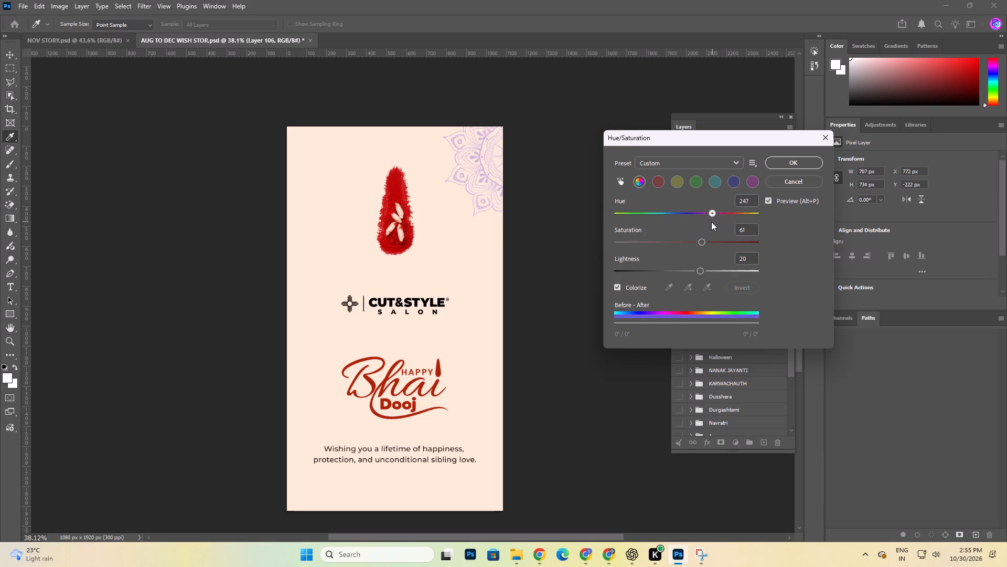
left_click_drag(711, 222, 703, 223)
left_click(657, 181)
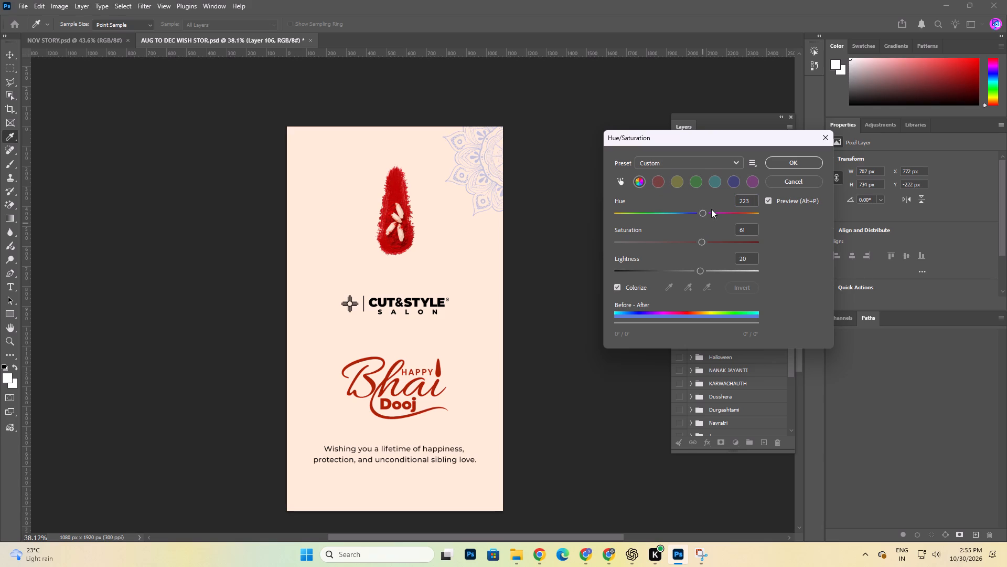
left_click_drag(702, 216, 735, 216)
left_click_drag(730, 213, 715, 215)
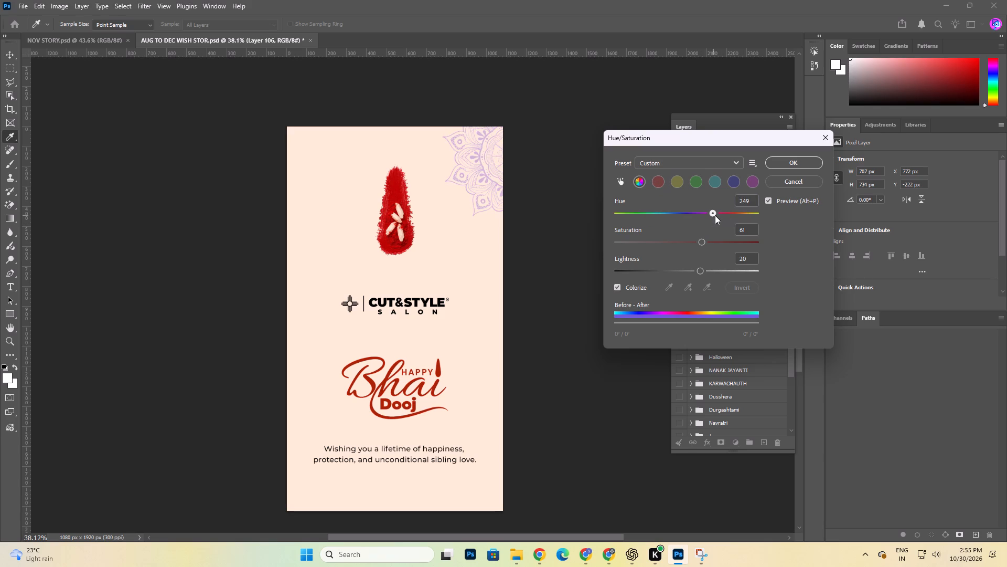
left_click_drag(715, 215, 721, 216)
left_click_drag(719, 213, 704, 213)
left_click_drag(704, 213, 648, 206)
left_click_drag(648, 216, 655, 217)
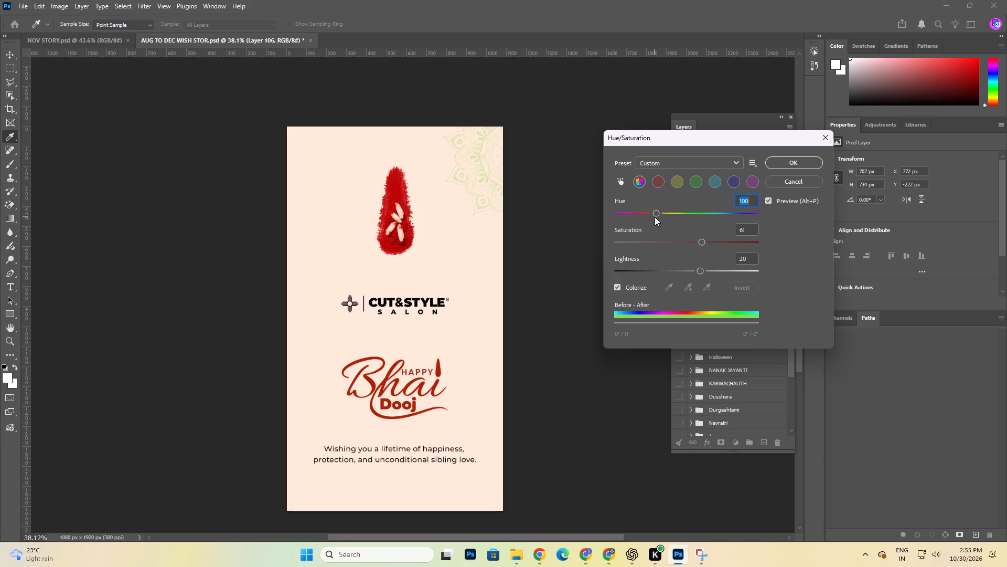
left_click_drag(656, 216, 643, 219)
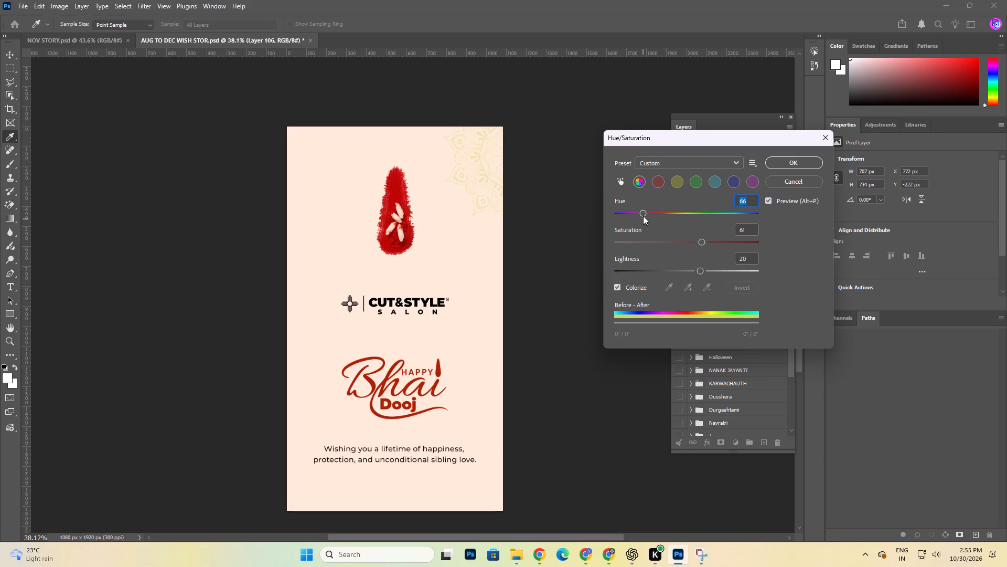
left_click_drag(643, 215, 730, 216)
left_click(731, 214)
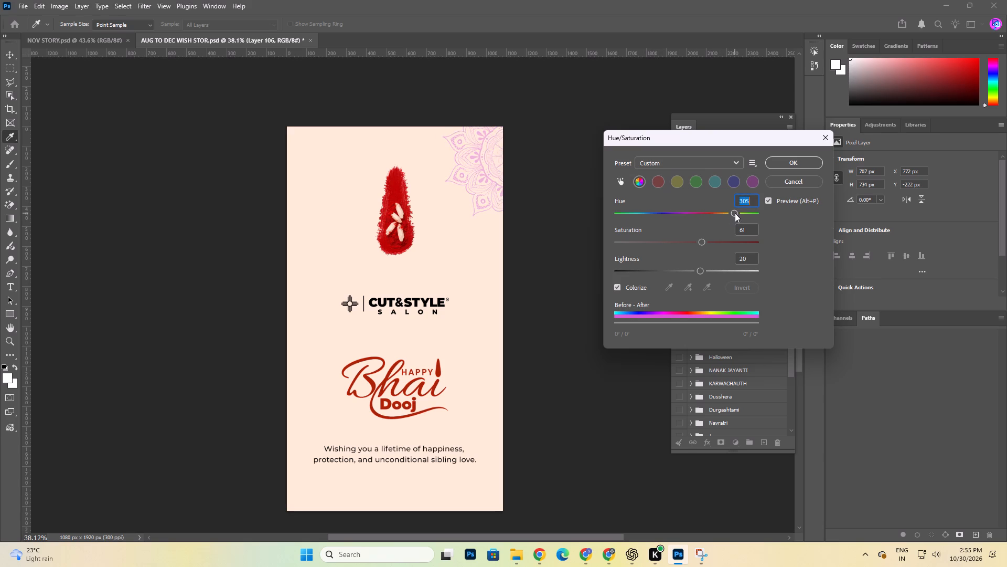
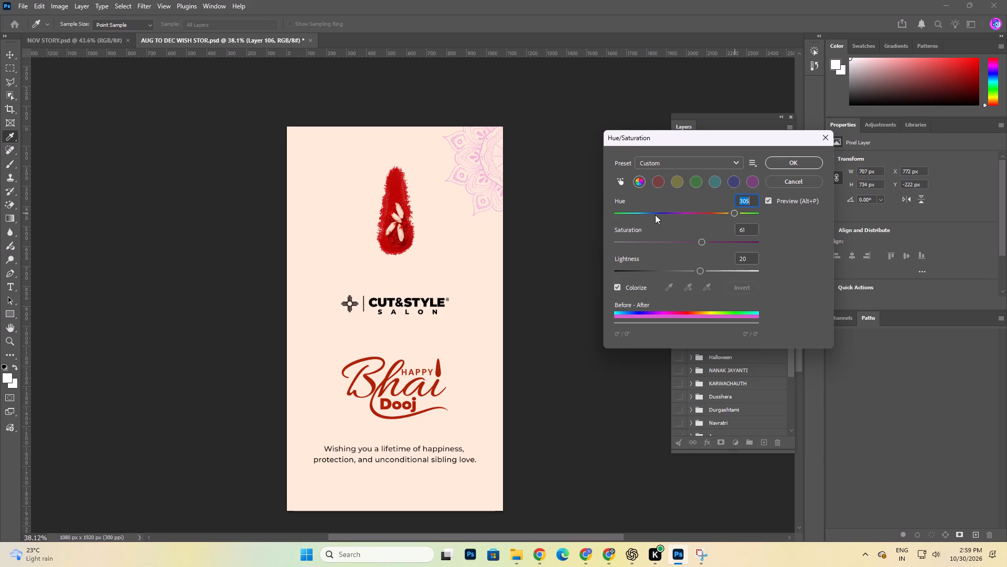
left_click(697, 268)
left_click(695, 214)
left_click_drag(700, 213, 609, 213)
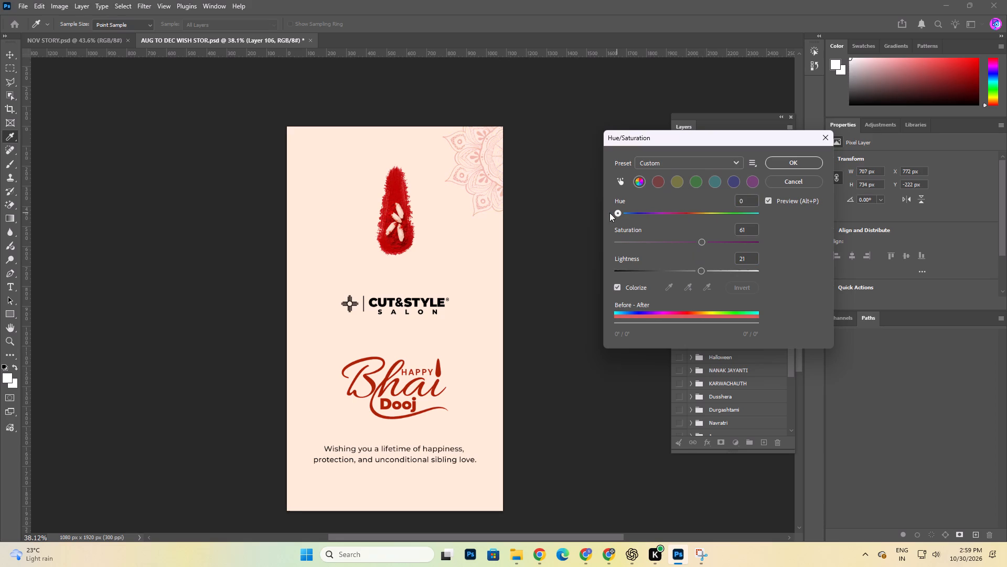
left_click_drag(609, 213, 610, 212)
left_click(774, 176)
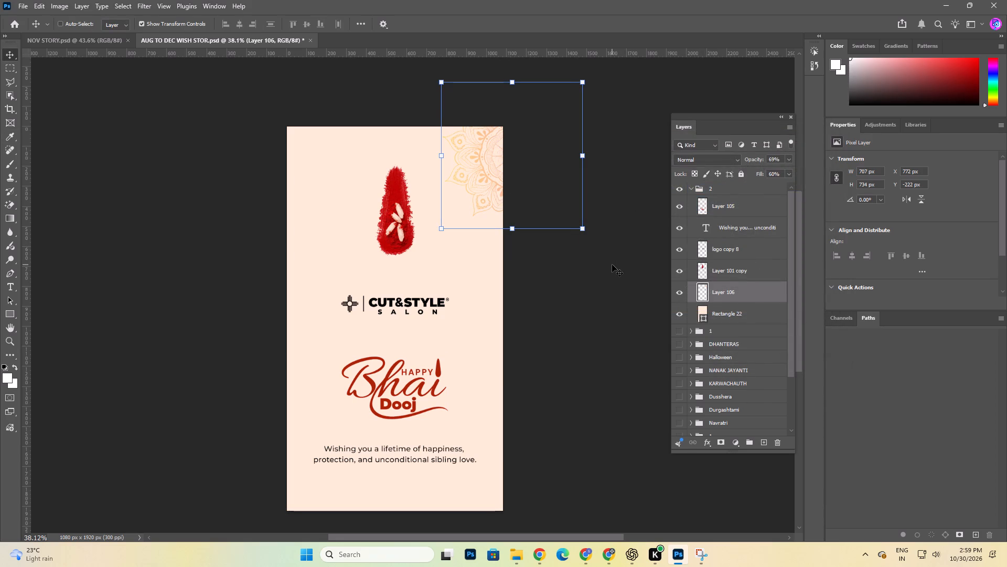
Colorize the corner mandala again with Hue/Saturation, comparing hues and settling on hue 11 with saturation 58.
key("ctrl+u")
left_click(615, 284)
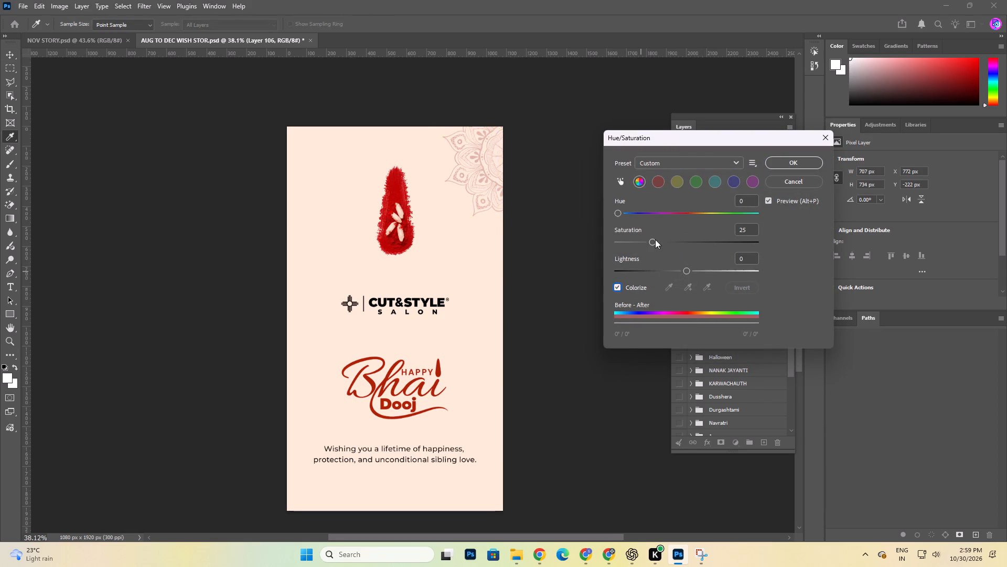
left_click_drag(655, 239, 677, 240)
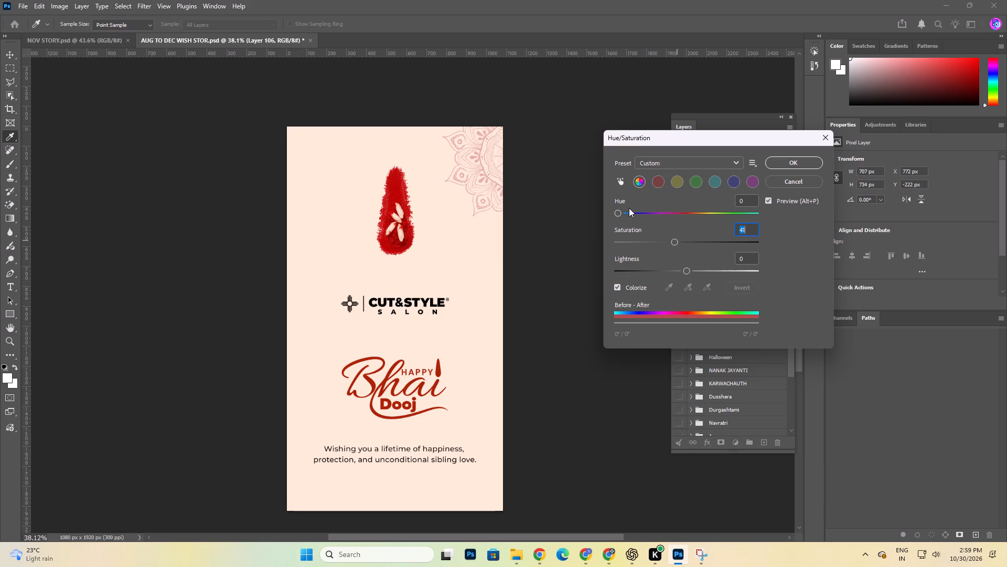
left_click_drag(619, 211, 656, 214)
left_click_drag(652, 213, 642, 214)
left_click(660, 182)
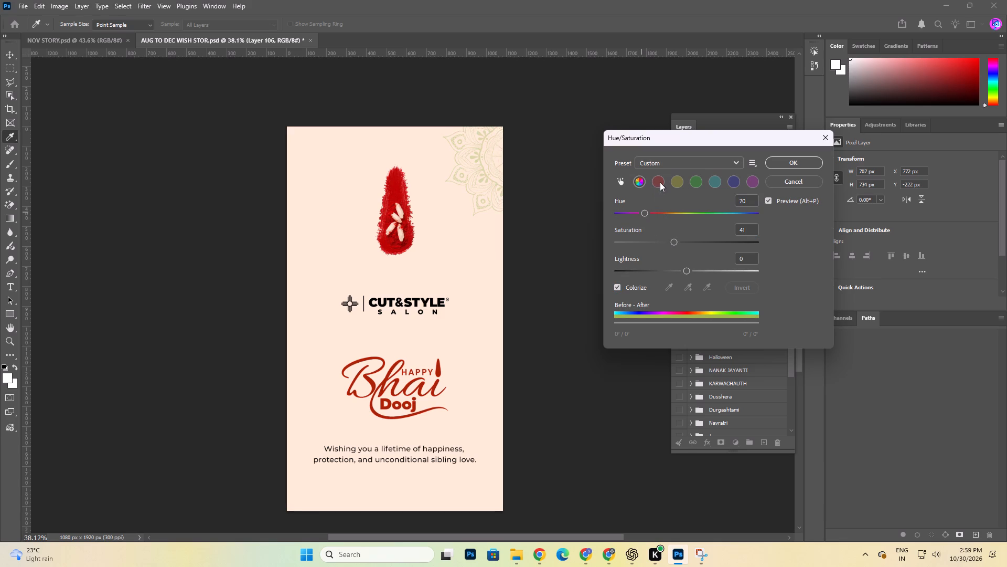
left_click(646, 211)
left_click_drag(681, 241, 697, 242)
left_click_drag(648, 212, 655, 213)
left_click_drag(655, 213, 623, 216)
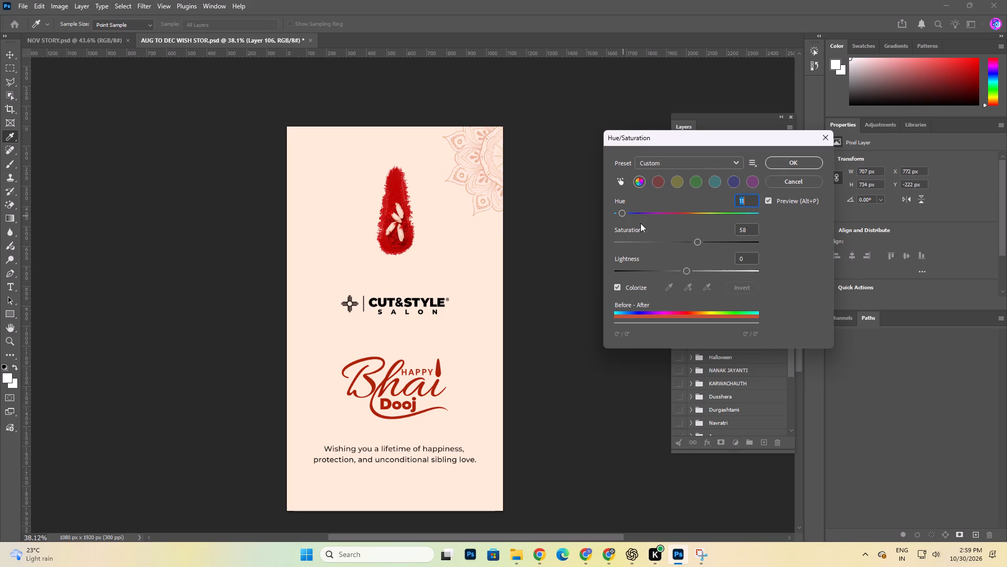
Darken the mandala's colorization to lightness -11, fine-tune its saturation, and apply the adjustment.
left_click_drag(688, 269, 680, 271)
left_click_drag(680, 271, 677, 272)
left_click_drag(677, 272, 680, 272)
left_click_drag(694, 240, 706, 239)
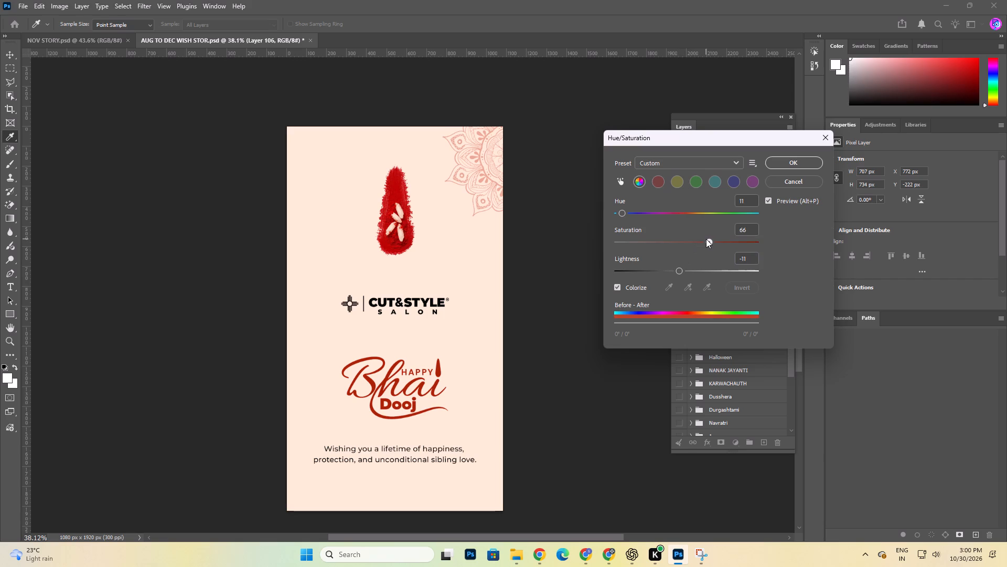
left_click_drag(706, 239, 688, 243)
left_click_drag(688, 243, 689, 245)
left_click_drag(689, 245, 694, 245)
left_click(783, 161)
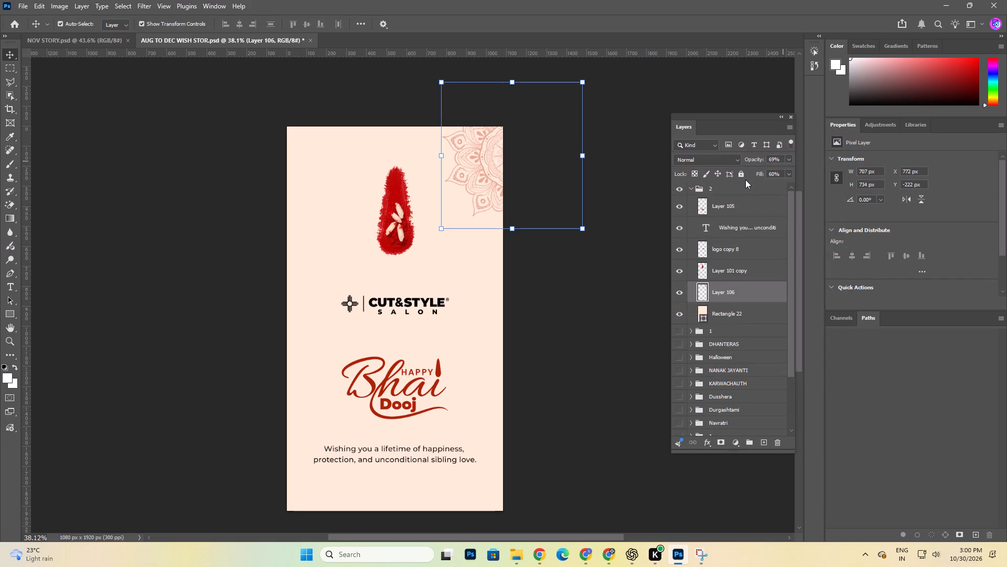
Fade the corner mandala to 53% opacity and 48% fill.
left_click_drag(757, 160, 748, 161)
left_click_drag(756, 172, 749, 173)
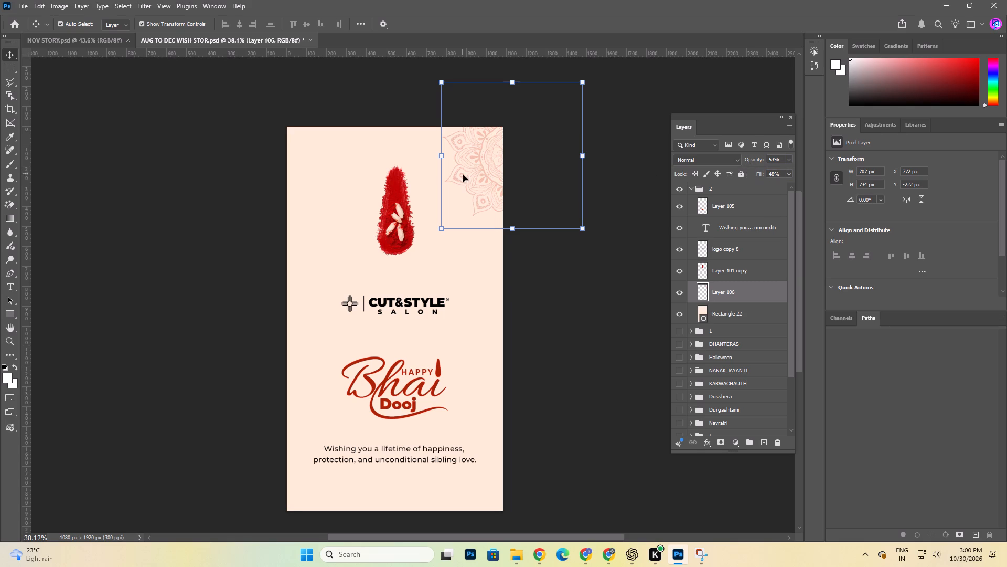
Duplicate the mandala and place the copy over the story's upper-left corner, at about X -222 px, Y -318 px.
left_click_drag(487, 178, 276, 503, "alt")
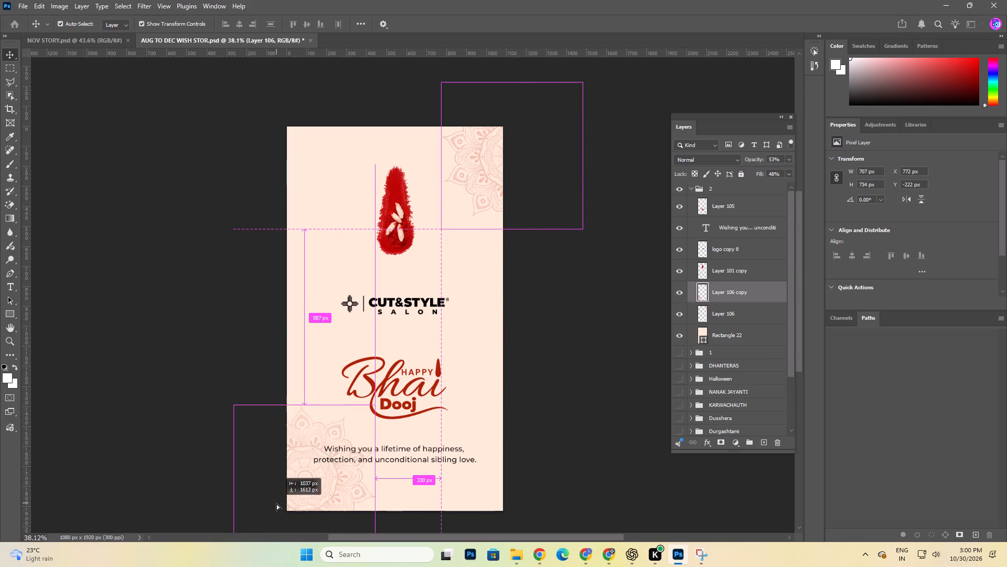
left_click_drag(276, 503, 287, 154, "alt")
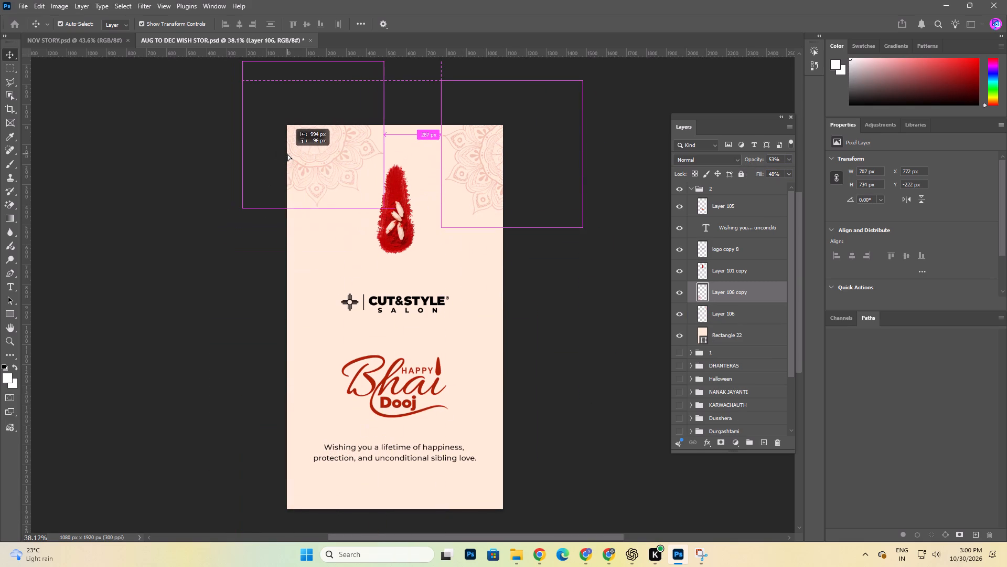
left_click_drag(287, 154, 286, 160, "alt")
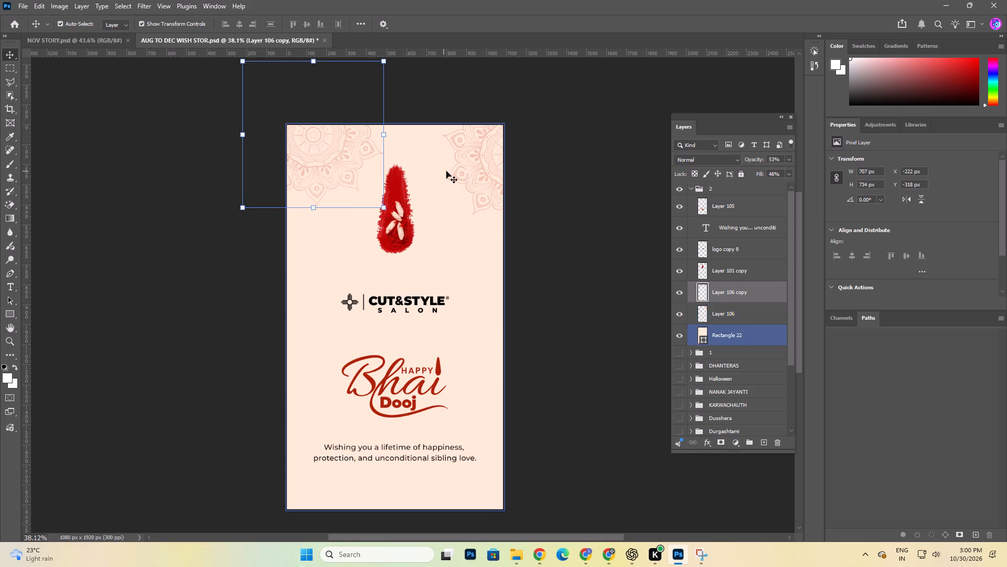
Shrink the original upper-right mandala to about 645 × 672 px and move it to about X 695 px, Y -336 px.
left_click(462, 175)
left_click_drag(579, 225, 559, 213, "alt")
left_click_drag(510, 164, 489, 153)
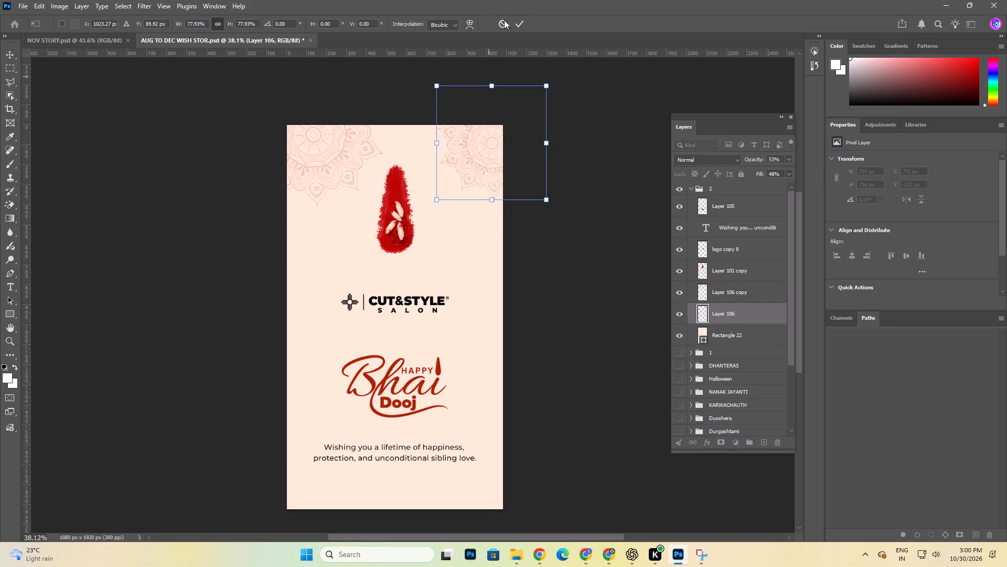
left_click_drag(482, 151, 481, 137)
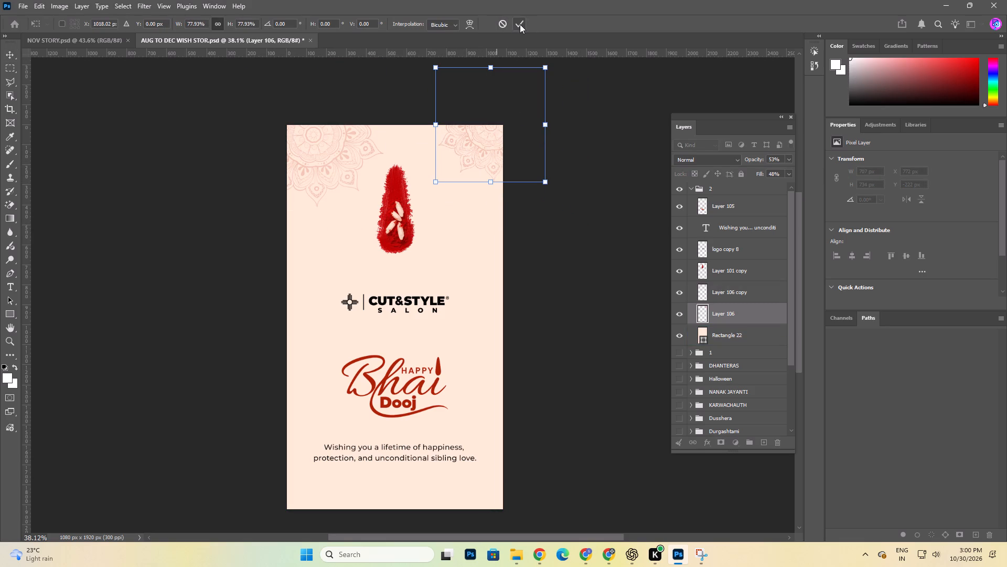
left_click(519, 24)
left_click_drag(491, 182, 489, 192, "alt")
left_click(517, 19)
Fade the upper-right mandala to 30% opacity and 38% fill.
left_click_drag(755, 160, 749, 161)
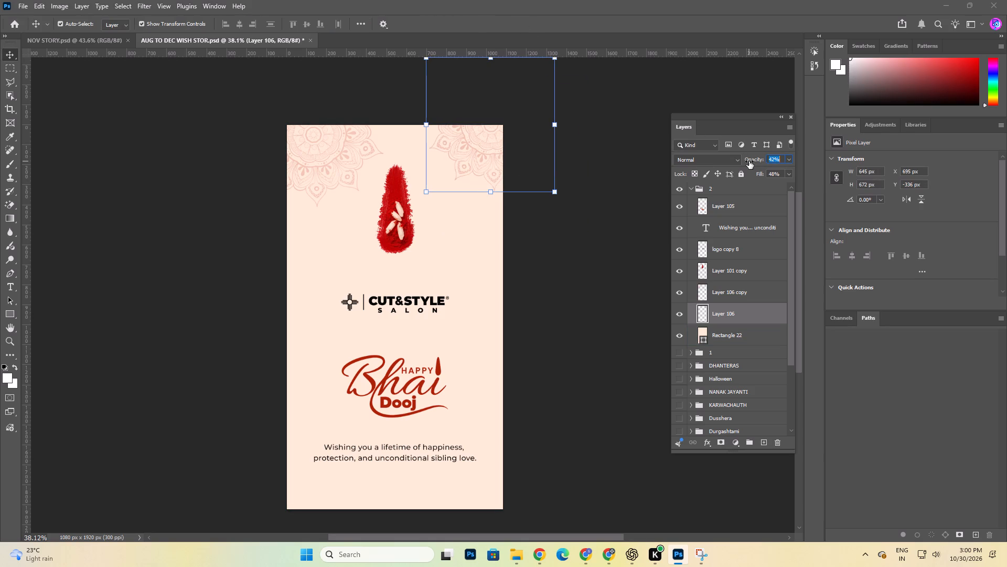
left_click_drag(749, 161, 743, 161)
left_click_drag(762, 174, 757, 175)
Shift the upper-left mandala copy outward to about X -265 px and fade it to 35% opacity and 31% fill.
left_click(298, 139)
left_click(330, 172)
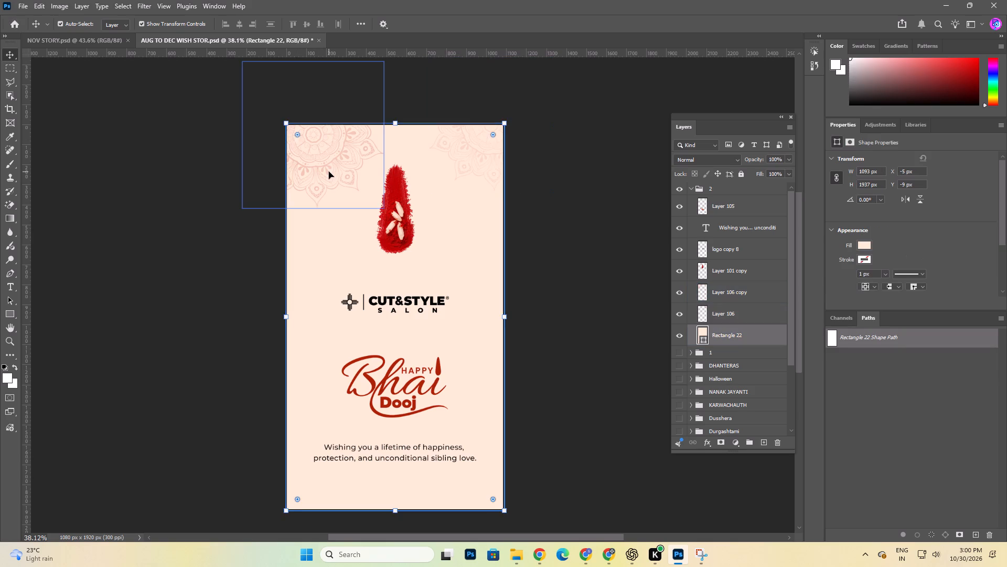
left_click(329, 172)
left_click_drag(329, 173, 323, 173)
left_click_drag(757, 160, 748, 161)
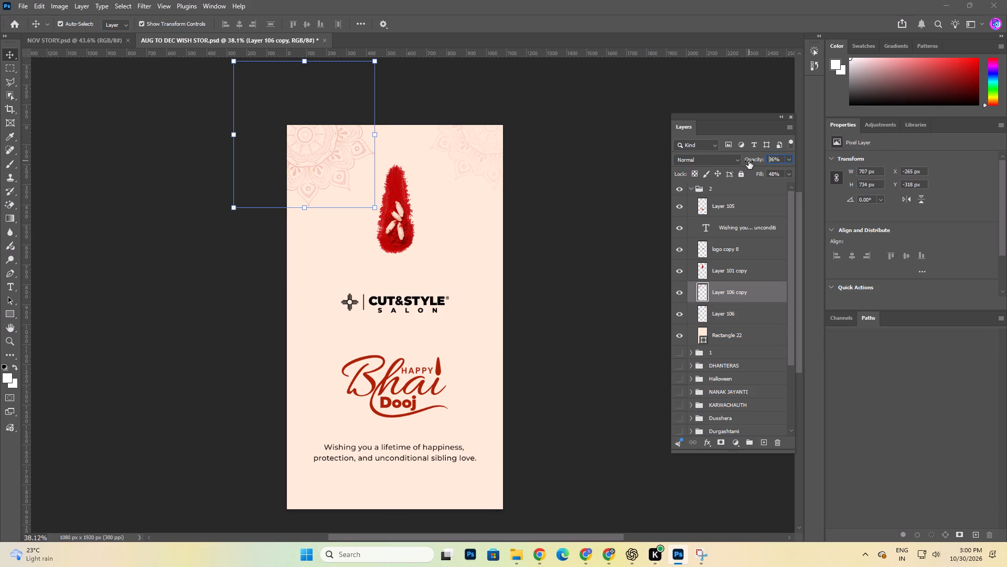
left_click_drag(748, 161, 748, 161)
left_click_drag(757, 176, 747, 177)
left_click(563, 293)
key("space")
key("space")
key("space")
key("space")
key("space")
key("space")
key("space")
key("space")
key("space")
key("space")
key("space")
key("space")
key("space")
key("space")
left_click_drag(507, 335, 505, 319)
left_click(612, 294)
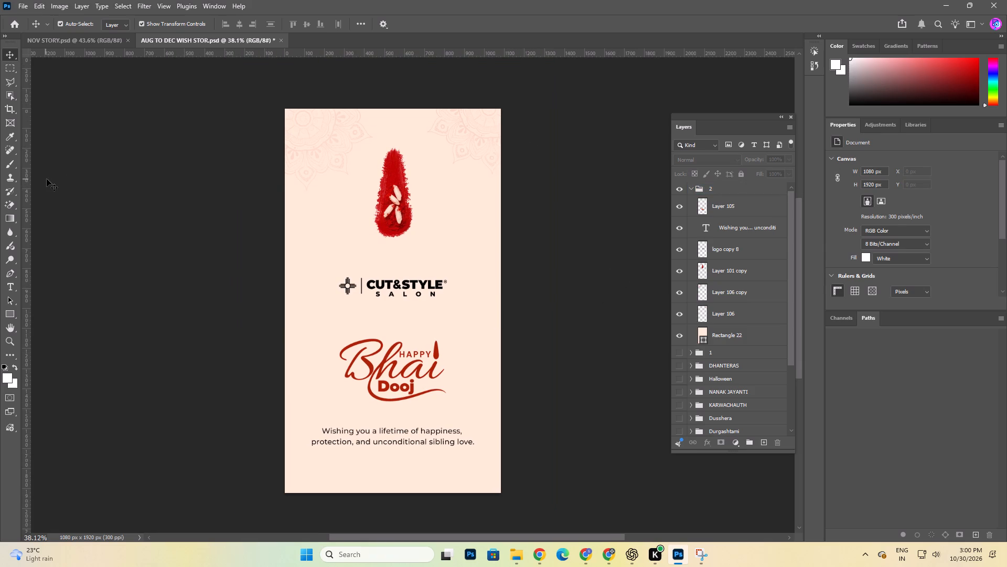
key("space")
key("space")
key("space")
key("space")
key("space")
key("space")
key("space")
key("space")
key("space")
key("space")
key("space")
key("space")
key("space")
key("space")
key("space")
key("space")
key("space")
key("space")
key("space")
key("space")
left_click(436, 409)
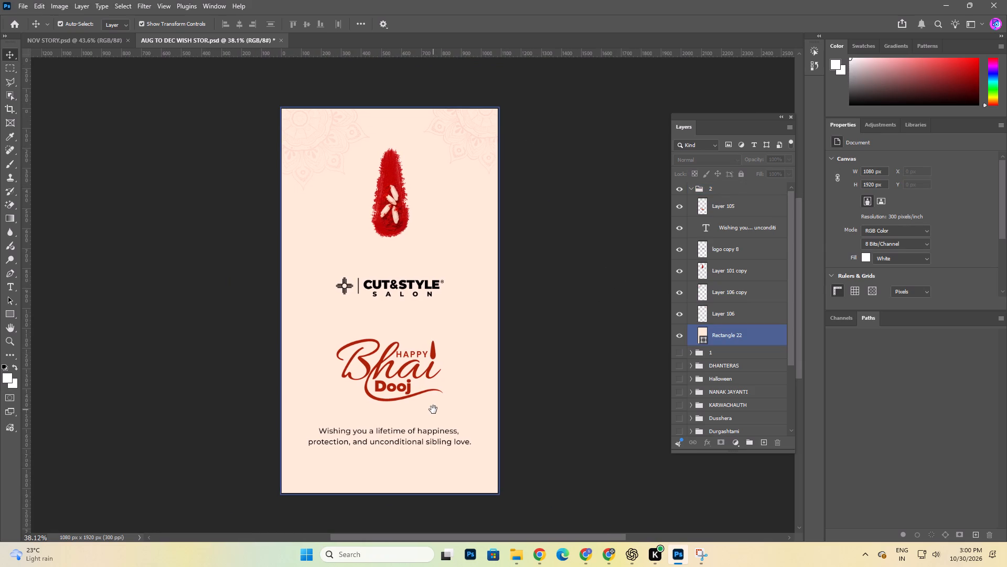
Duplicate the upper-left mandala and place the copy at the story's lower-left corner, at about X -358 px, Y 1462 px.
left_click(315, 154)
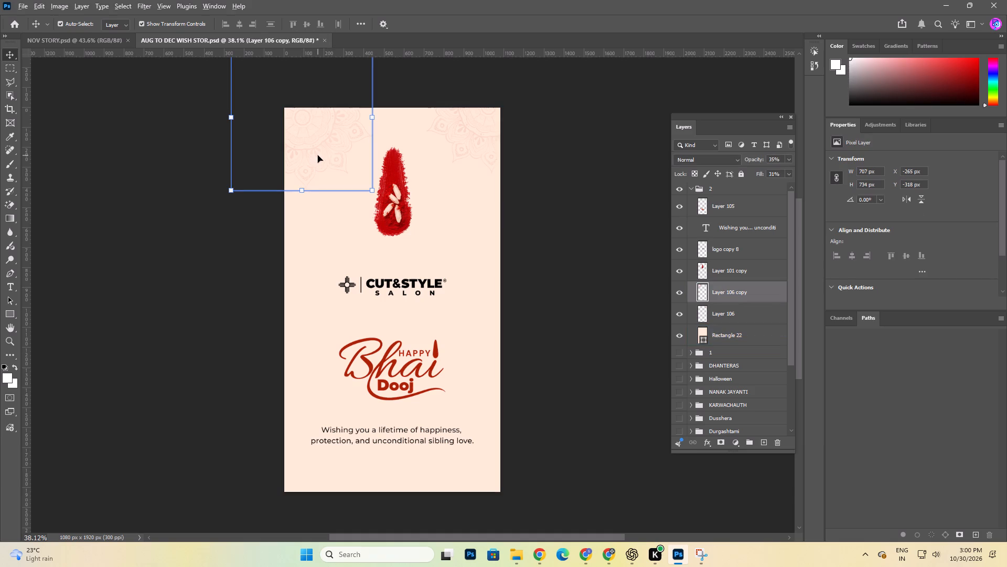
left_click_drag(315, 155, 294, 442, "alt")
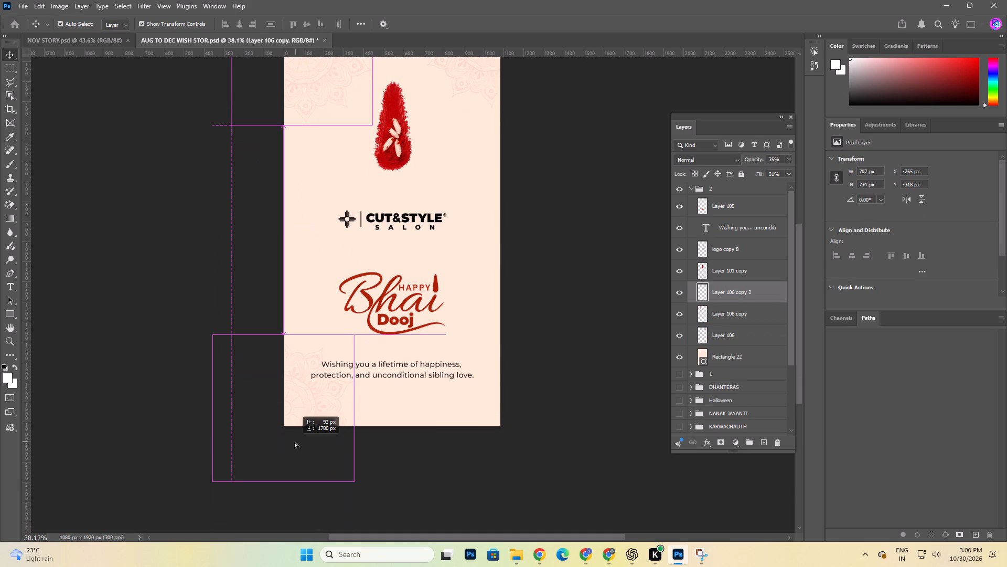
left_click_drag(294, 442, 297, 443, "alt")
Try the lower mandala copy in several spots and settle it at the story's lower-left corner, about X -353 px, Y 1488 px.
key("space")
key("space")
key("space")
key("space")
key("space")
key("space")
key("space")
key("space")
key("space")
key("space")
key("space")
key("space")
left_click_drag(402, 241, 399, 244)
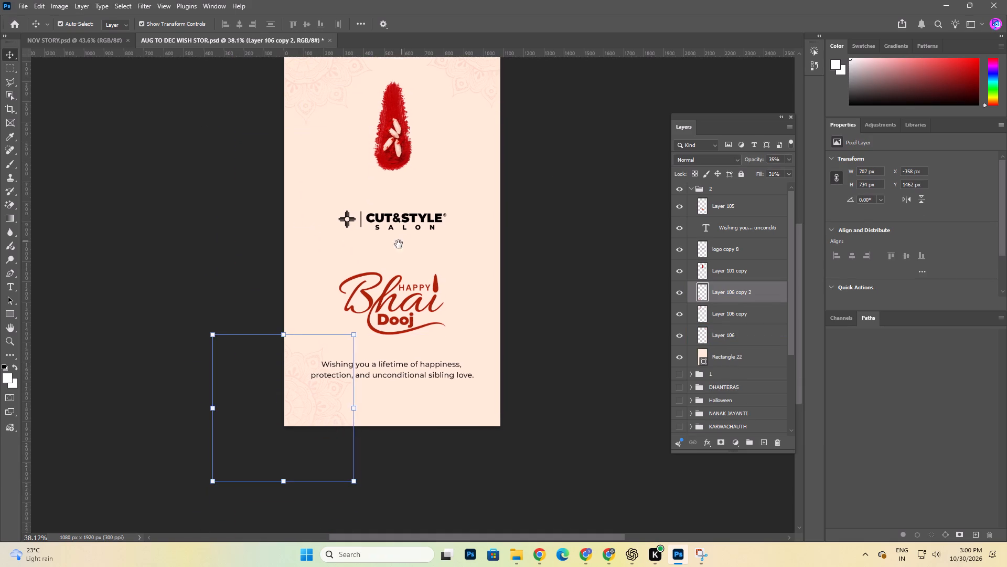
left_click_drag(399, 244, 349, 299)
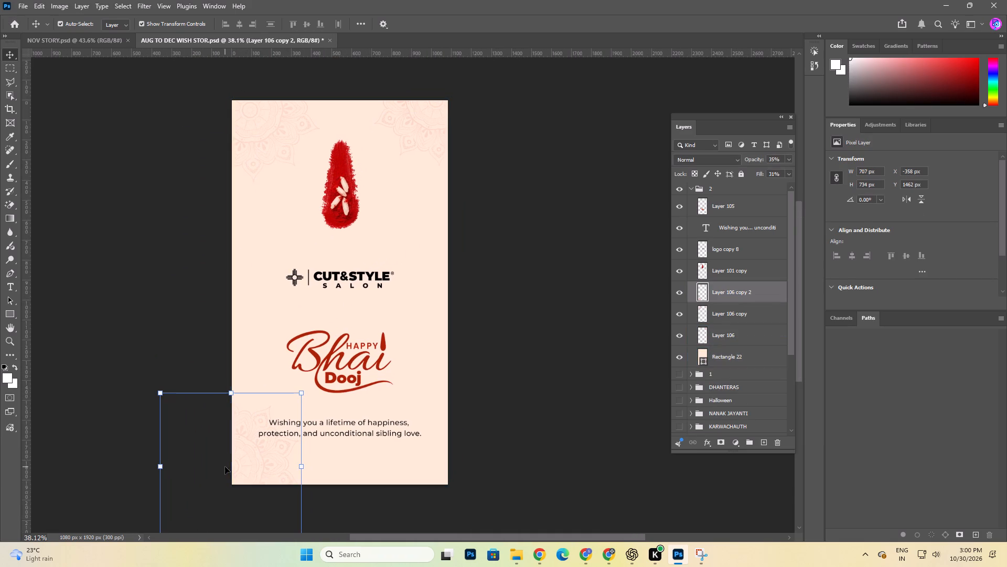
left_click_drag(272, 466, 289, 360)
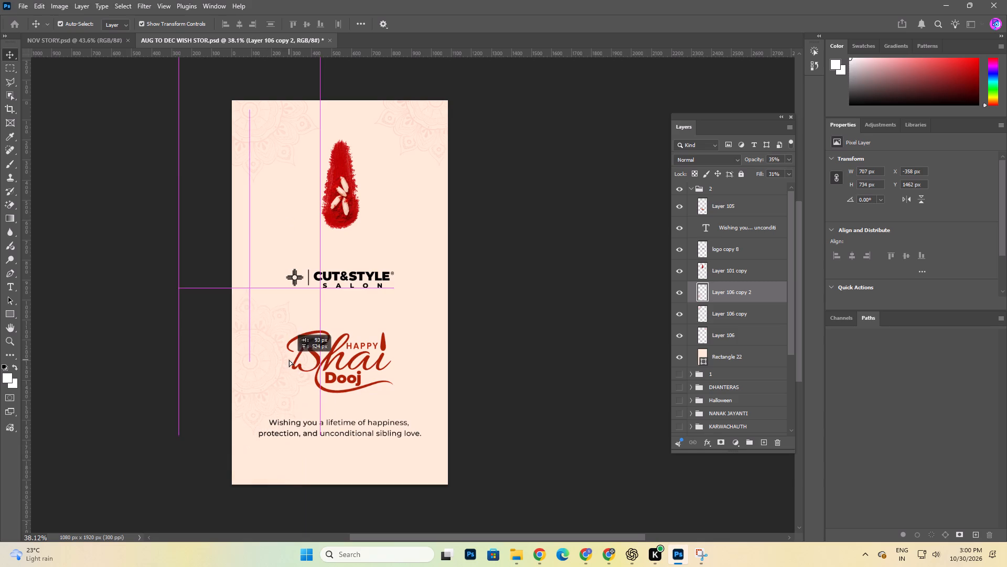
left_click_drag(289, 360, 389, 476)
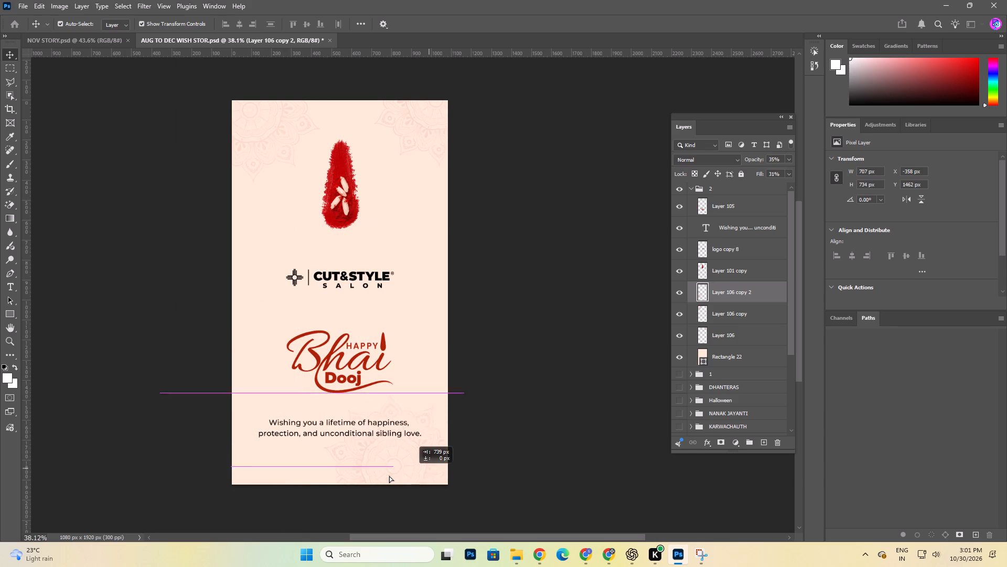
left_click_drag(389, 476, 376, 507)
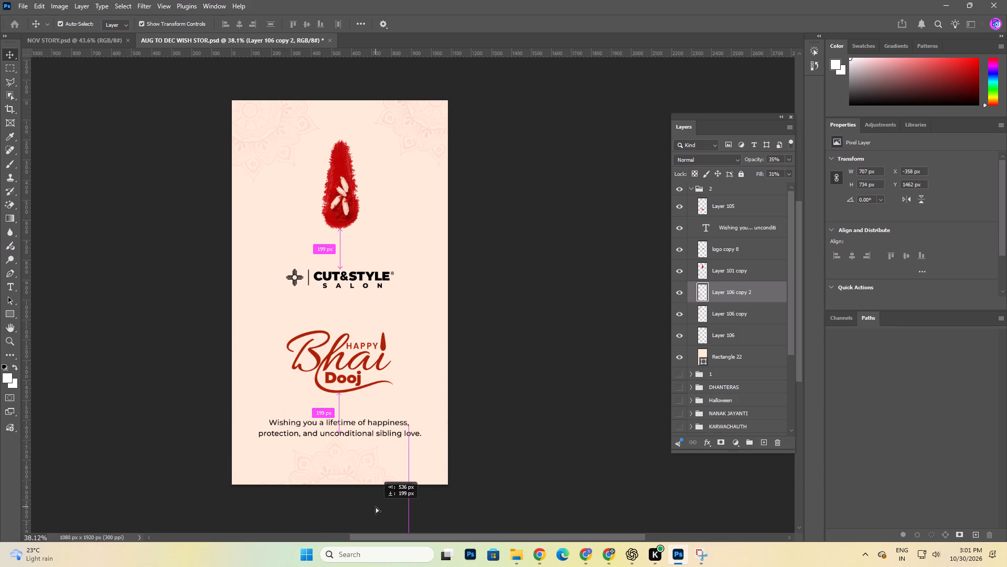
left_click_drag(376, 507, 307, 503)
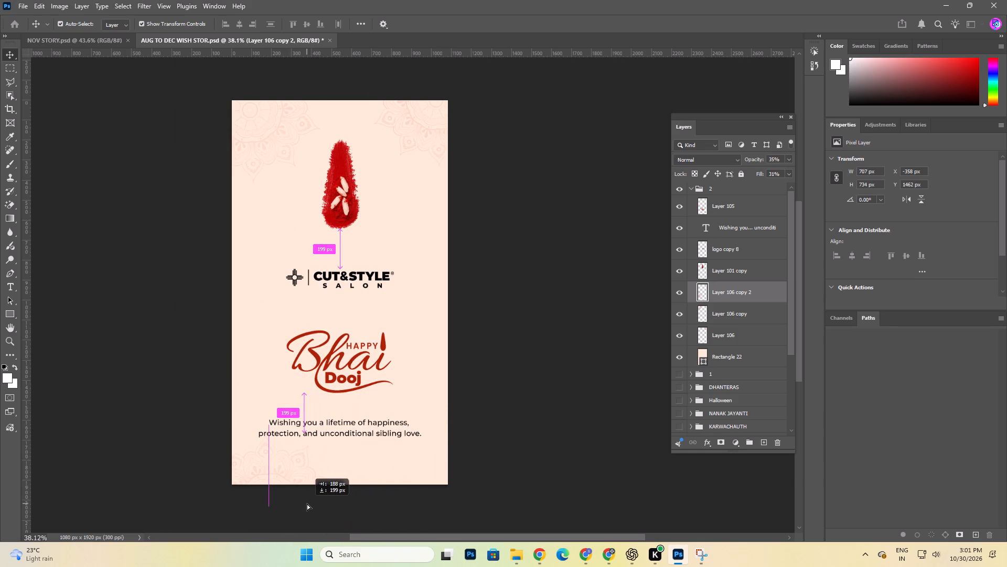
left_click_drag(307, 503, 254, 405)
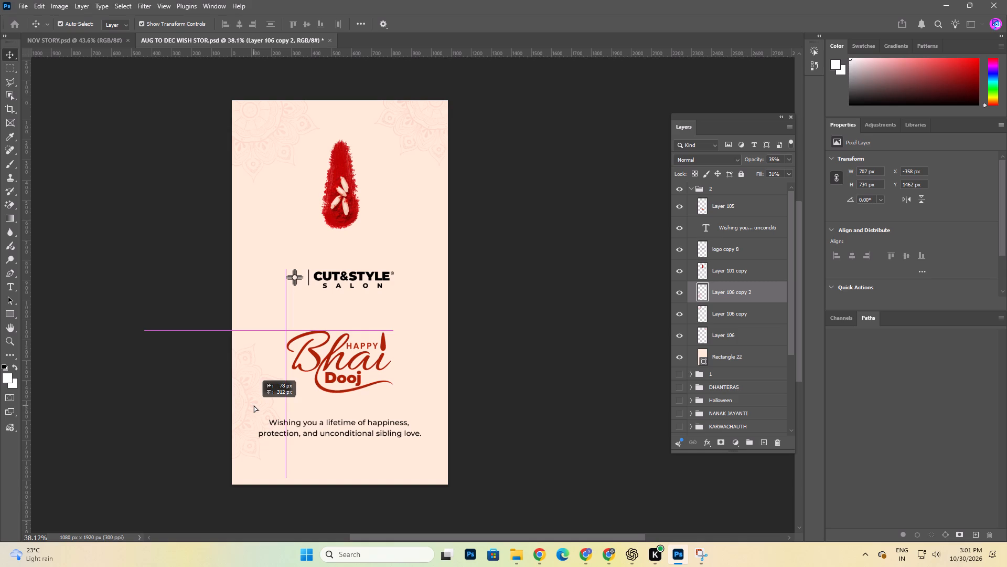
left_click_drag(254, 405, 275, 471)
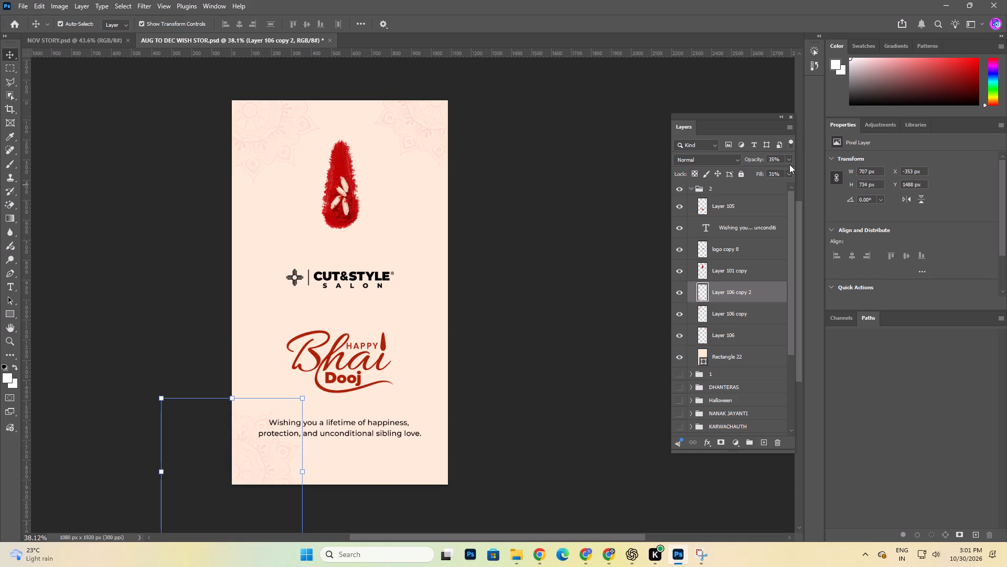
Fade the lower-left mandala copy to 22% opacity and 24% fill.
left_click_drag(753, 162, 746, 162)
left_click(759, 174)
left_click(550, 349)
Save the wish story document.
key("space")
key("space")
key("space")
key("space")
key("space")
key("space")
key("space")
key("space")
key("space")
key("space")
key("space")
key("space")
left_click_drag(444, 190, 444, 207)
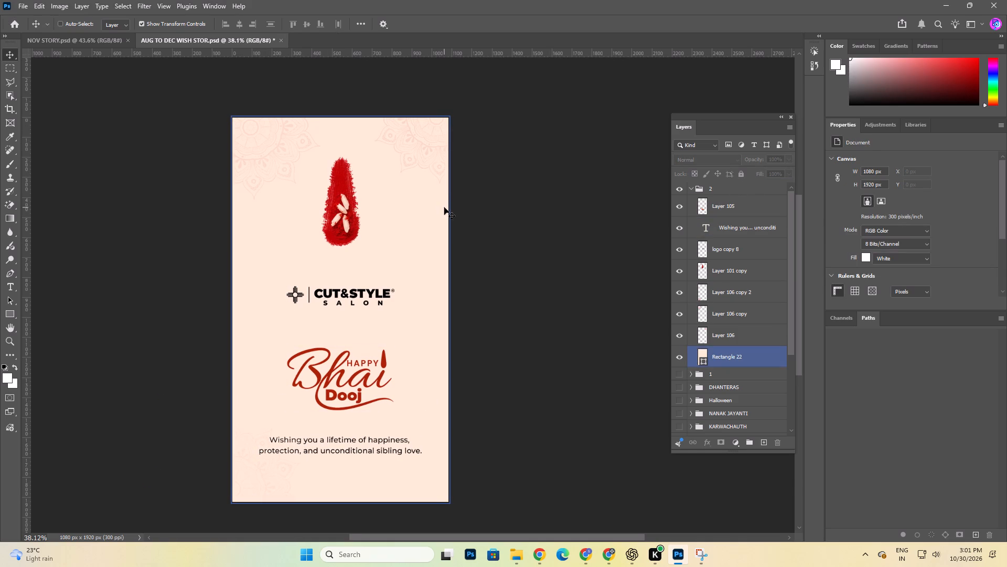
key("ctrl+s")
Lower the upper-left mandala's opacity to 21%.
scroll(320, 329, "up", 1, "alt")
key("space")
key("space")
key("space")
key("space")
key("space")
key("space")
key("space")
key("space")
key("space")
key("space")
key("space")
key("space")
key("space")
key("space")
key("space")
key("space")
key("space")
key("space")
key("space")
key("space")
left_click_drag(454, 272, 486, 234)
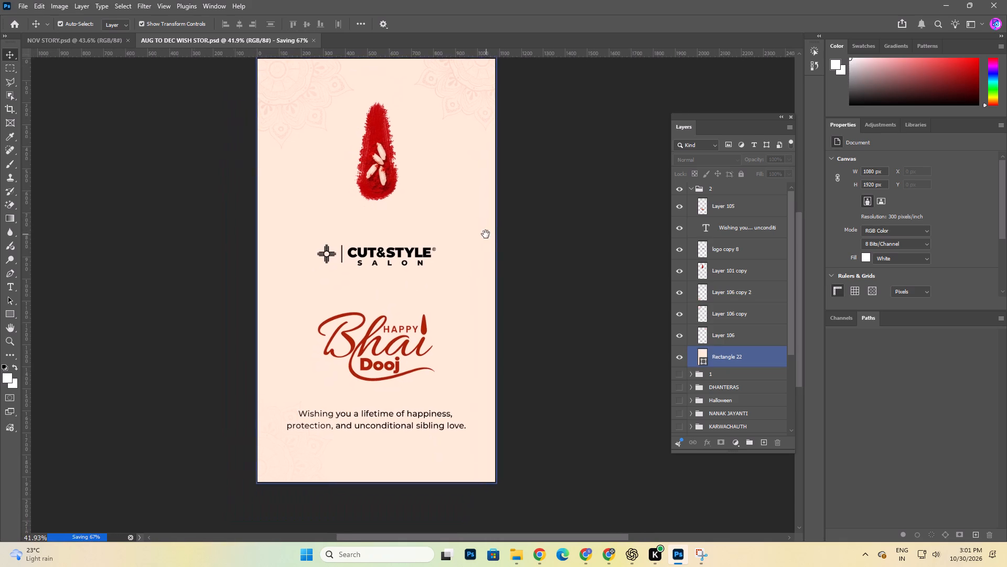
left_click_drag(486, 234, 483, 247)
left_click(299, 99)
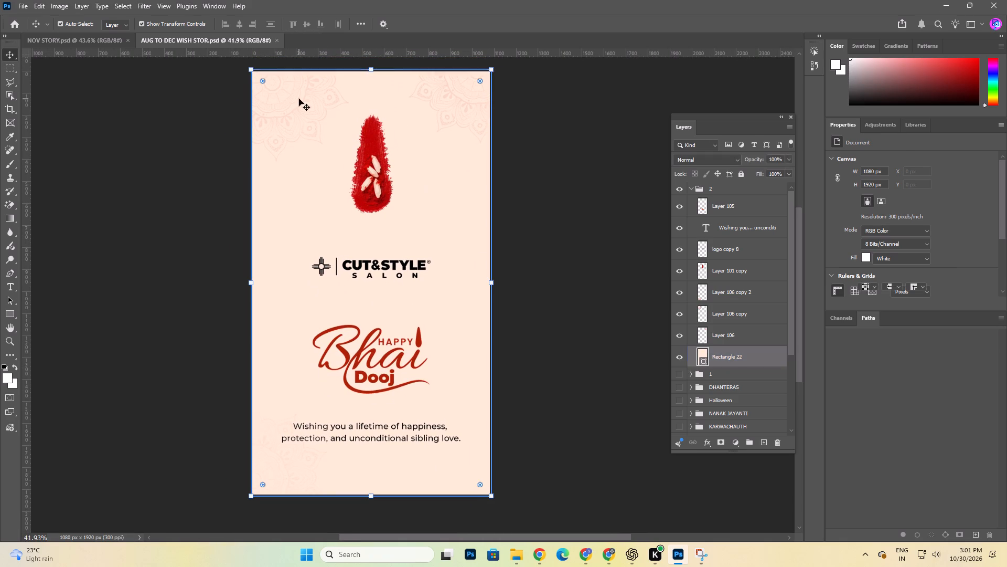
left_click(312, 111)
left_click_drag(760, 161, 758, 161)
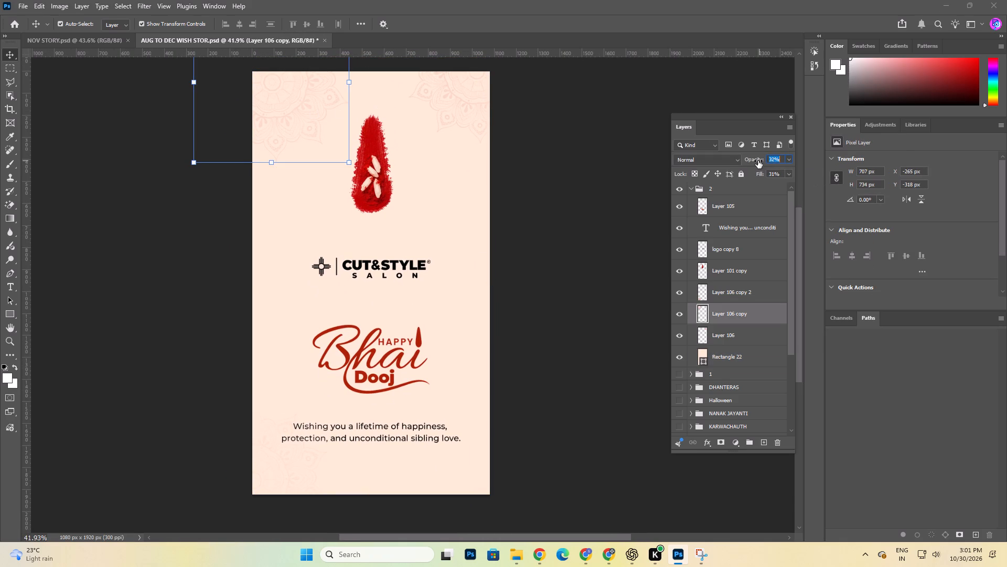
left_click_drag(758, 161, 753, 162)
left_click(586, 125)
Lower the upper-right mandala's fill to 30%.
left_click(465, 108)
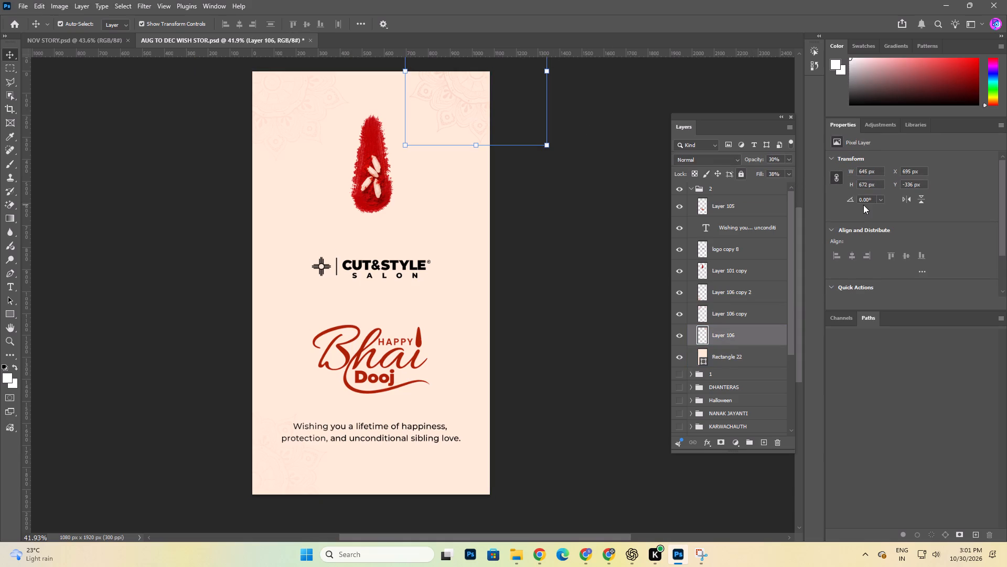
left_click(761, 172)
left_click(585, 207)
Save the document with the softened mandalas.
key("space")
left_click_drag(451, 252, 458, 250)
key("ctrl+s")
Stamp all visible artwork into a new merged layer at the top of group 2 and convert it to a Smart Object.
key("space")
key("space")
key("space")
key("space")
key("space")
key("space")
left_click_drag(476, 270, 491, 272)
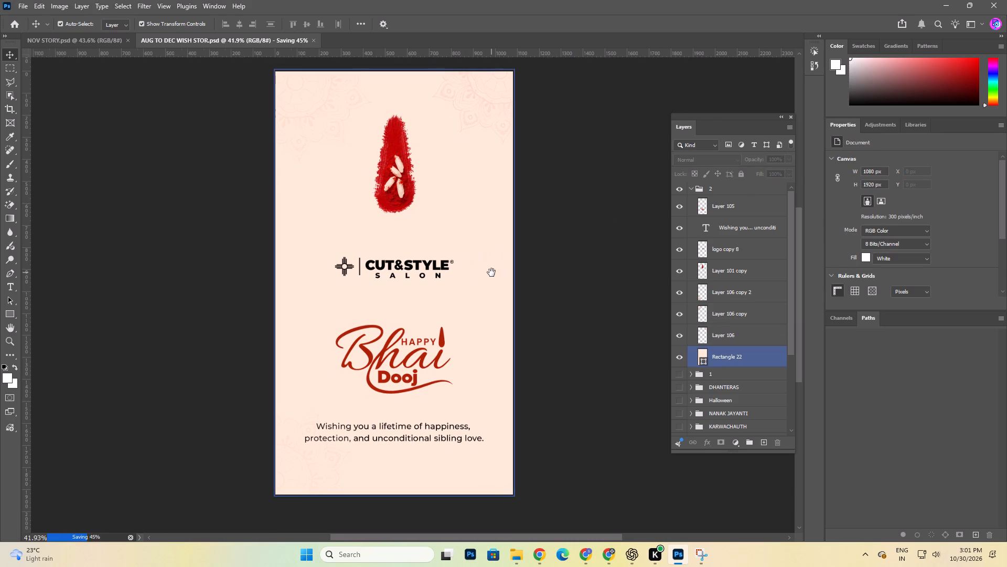
left_click_drag(491, 272, 489, 272)
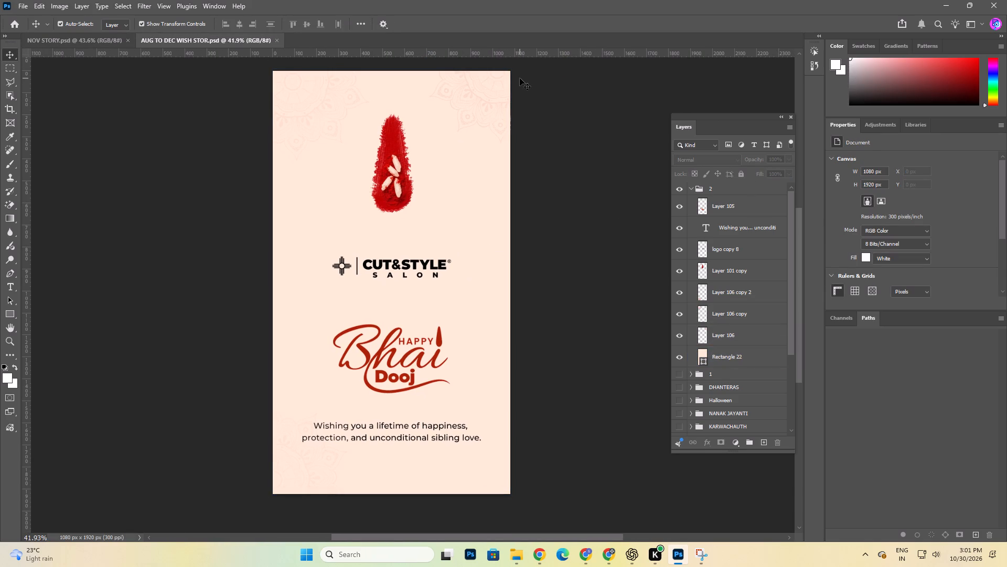
left_click(722, 208)
key("ctrl+alt+shift+e")
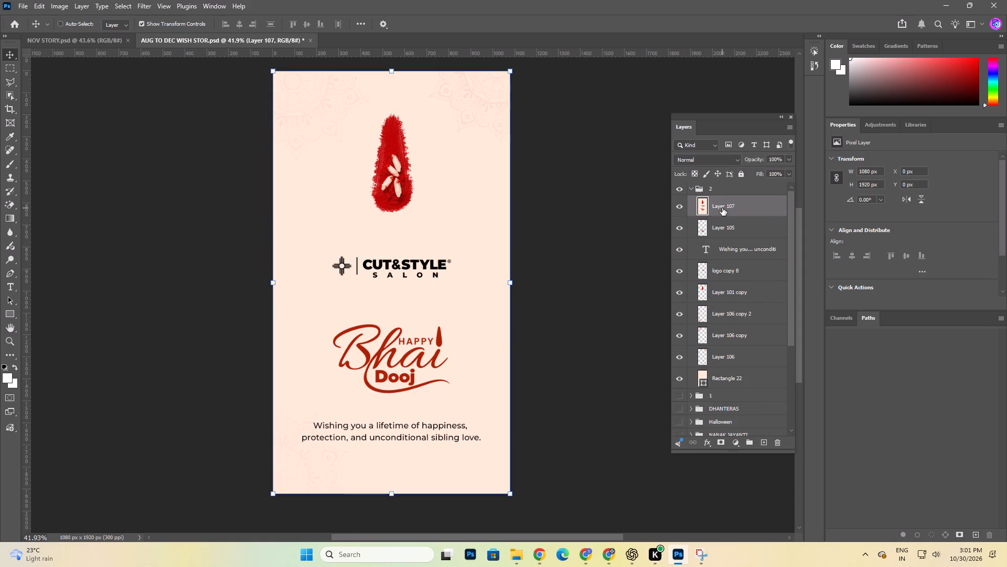
right_click(726, 207)
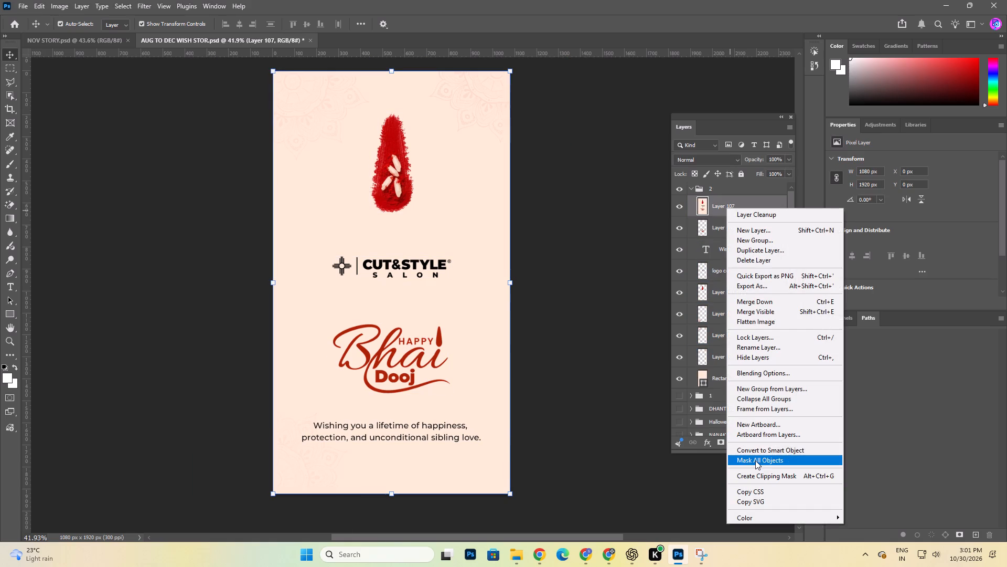
left_click(758, 454)
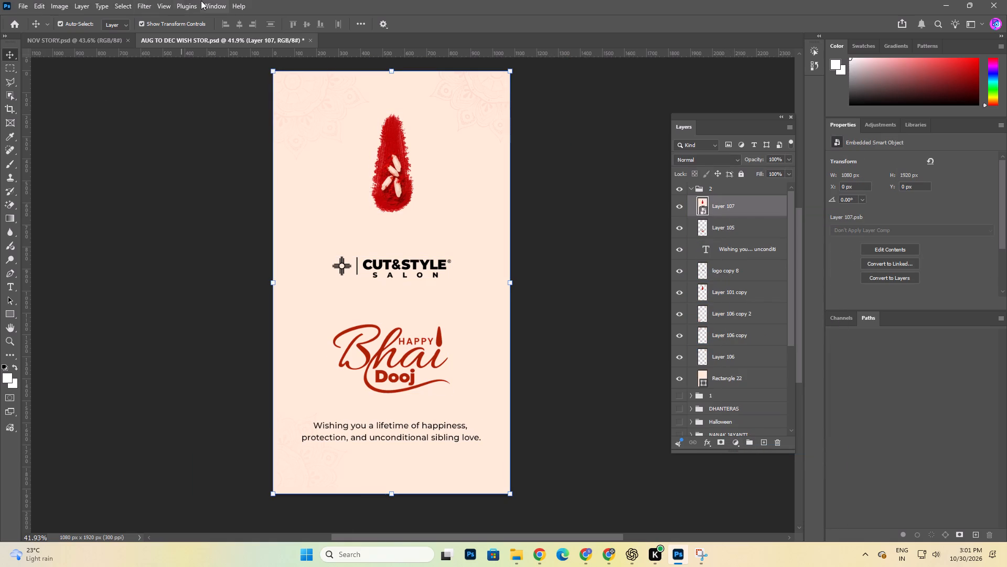
Apply the Camera Raw Filter to the merged layer with Exposure +0.05, Contrast -18, Highlights -7, Whites -15 and Blacks -12.
left_click(201, 1)
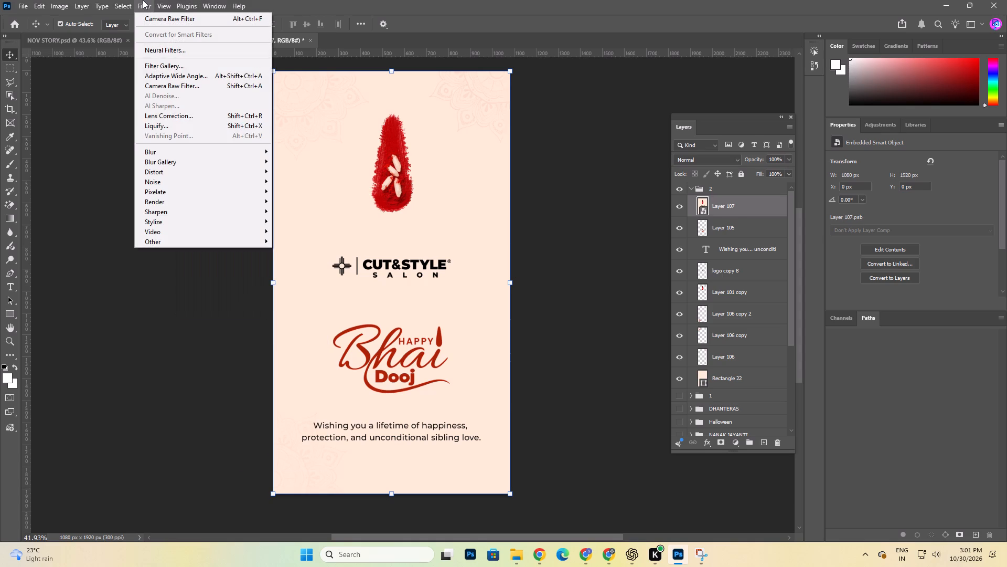
left_click(178, 82)
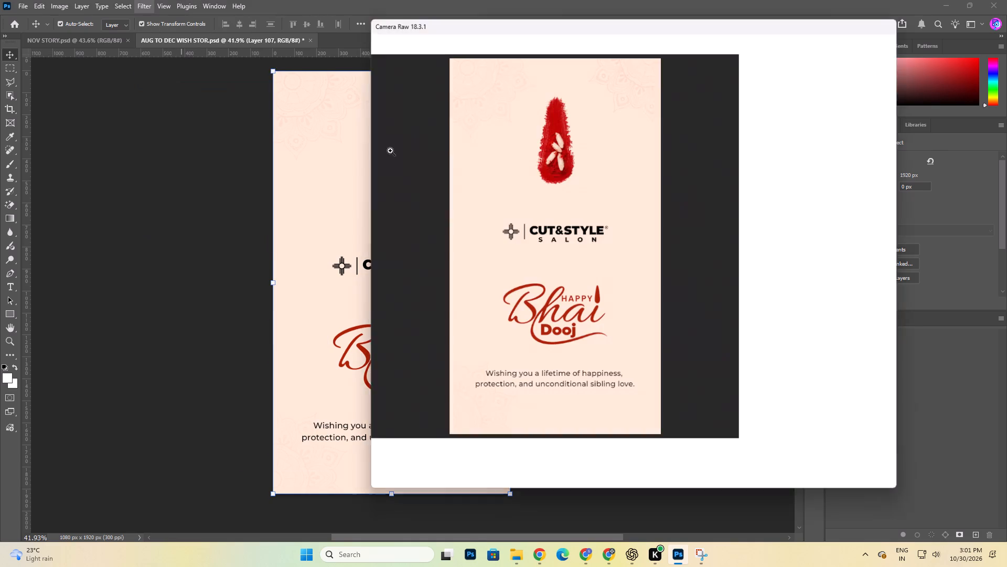
left_click(814, 204)
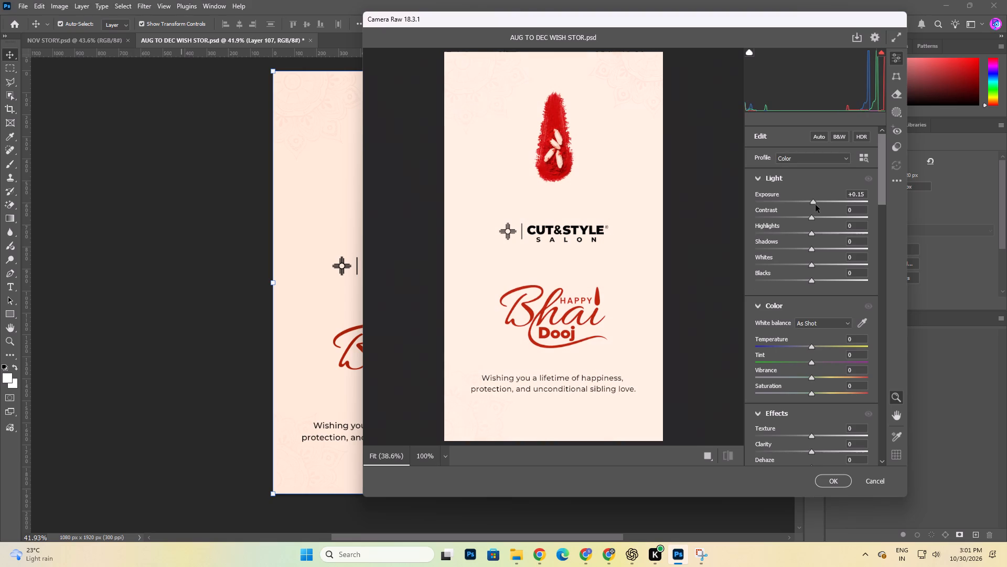
left_click_drag(809, 220, 814, 219)
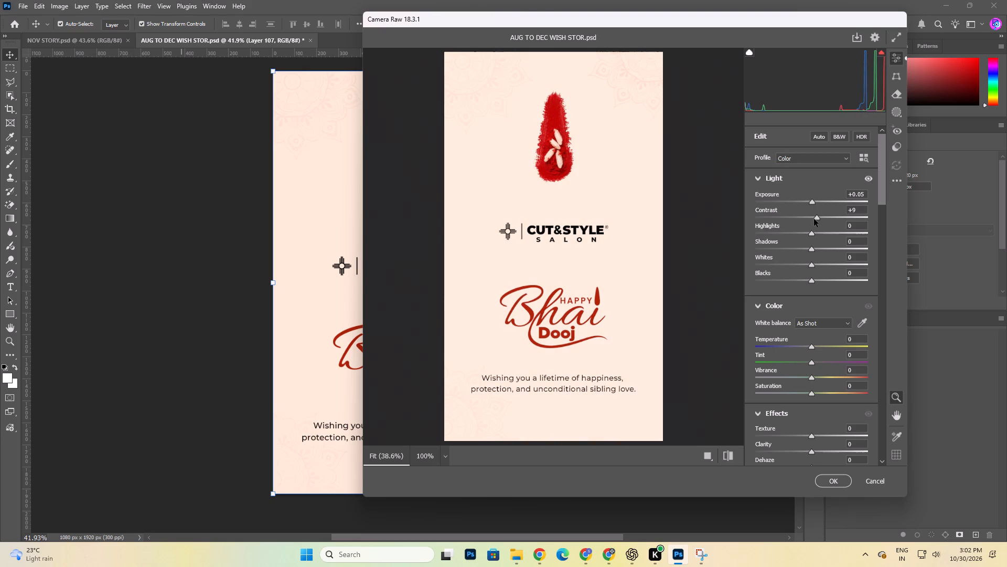
left_click_drag(814, 219, 794, 222)
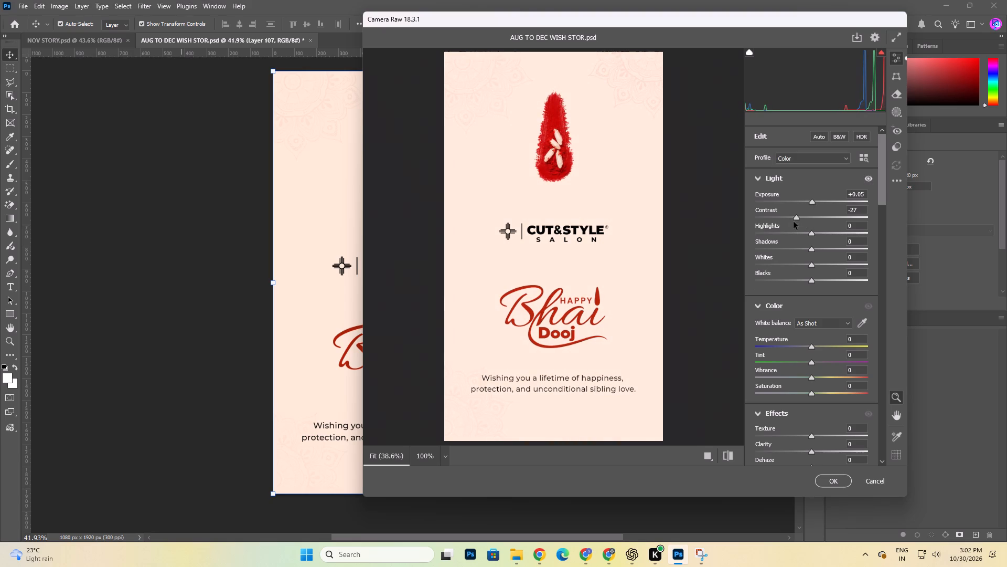
left_click_drag(794, 222, 792, 222)
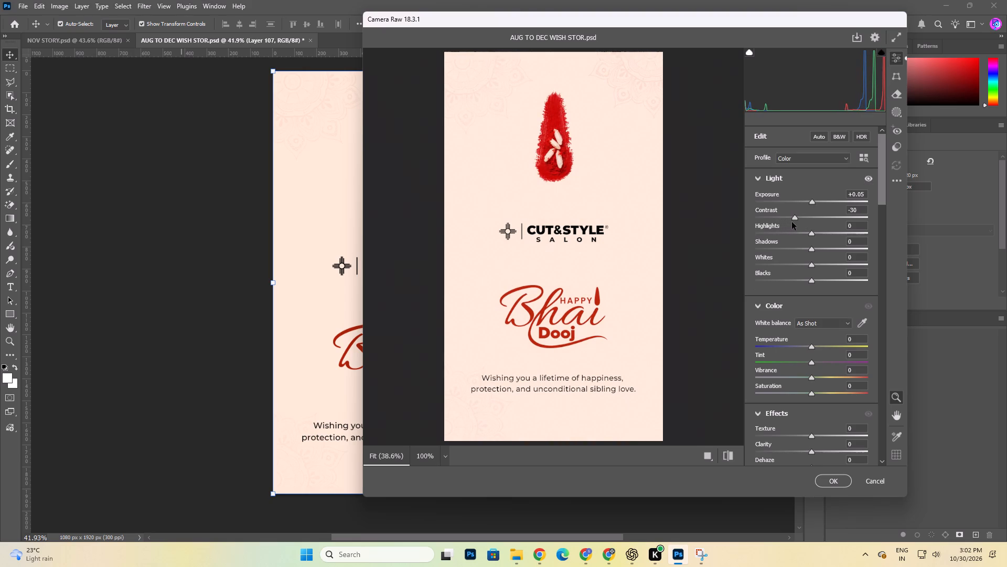
left_click_drag(792, 222, 799, 221)
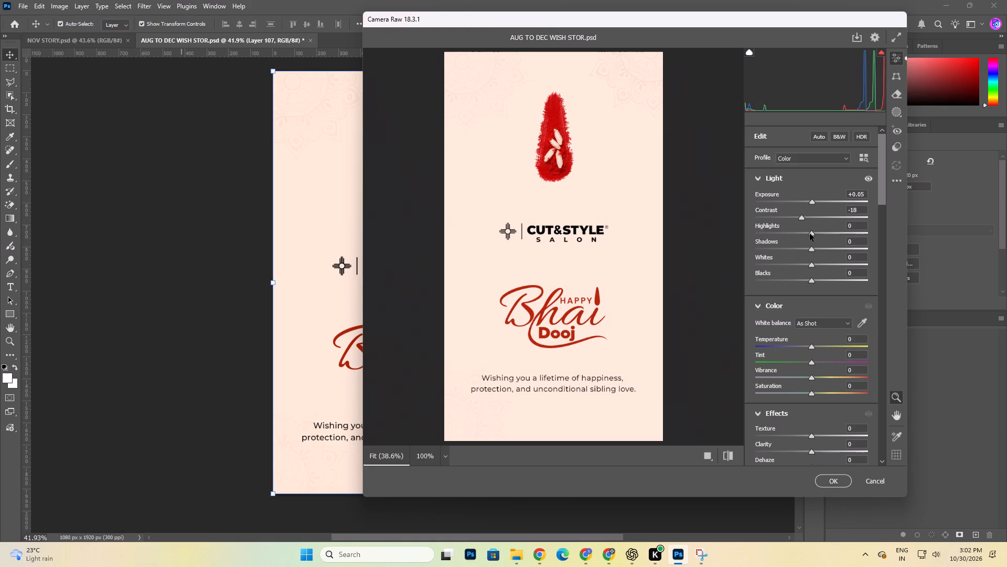
left_click(810, 234)
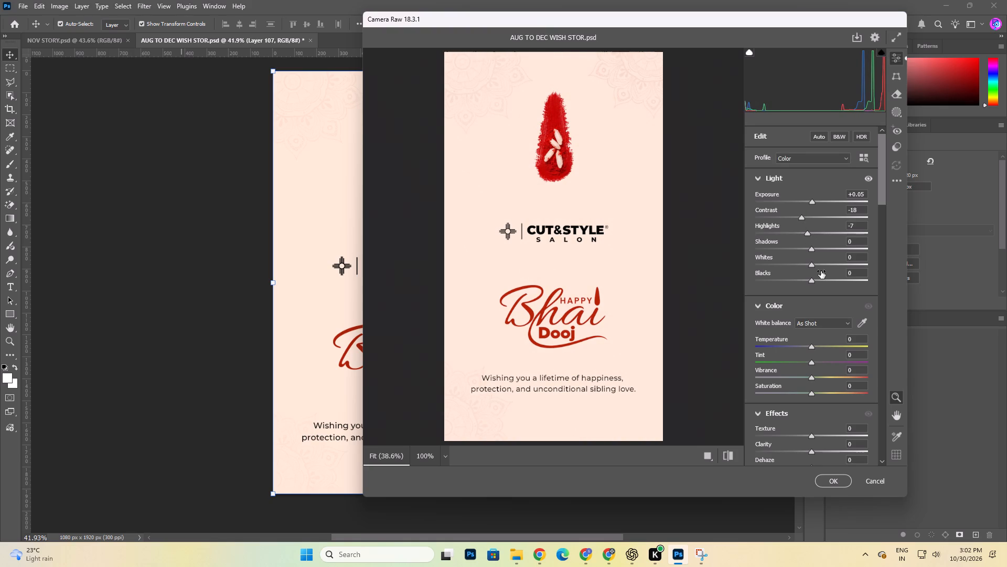
left_click_drag(813, 266, 805, 266)
left_click_drag(812, 282, 806, 282)
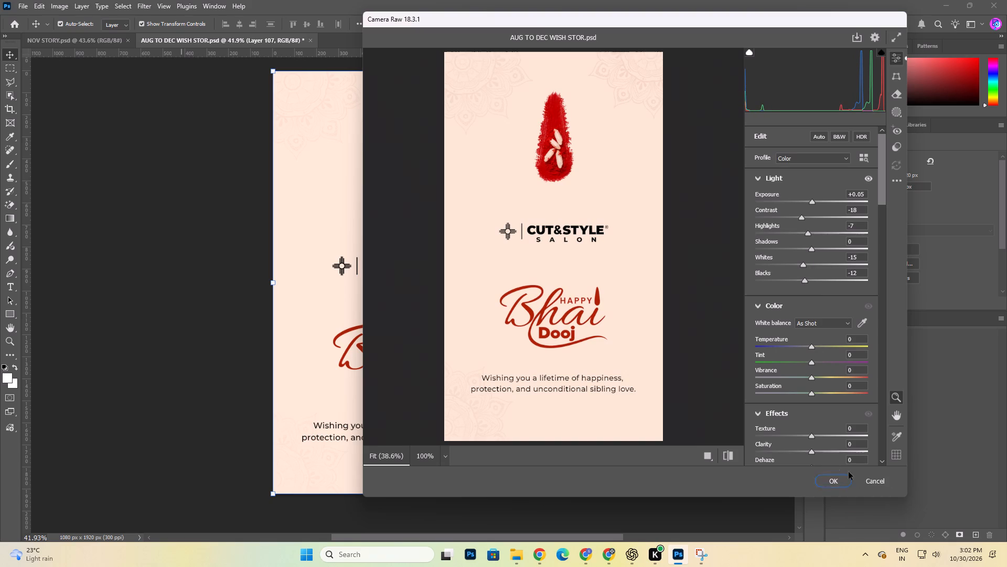
left_click(836, 480)
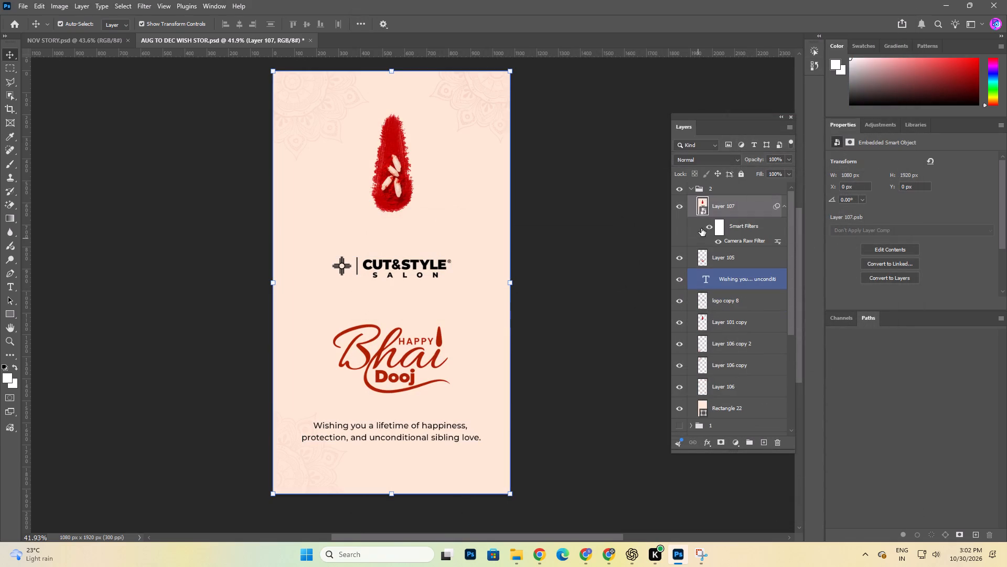
Compare the merged story with and without its smart filters.
left_click(709, 227)
left_click(709, 227)
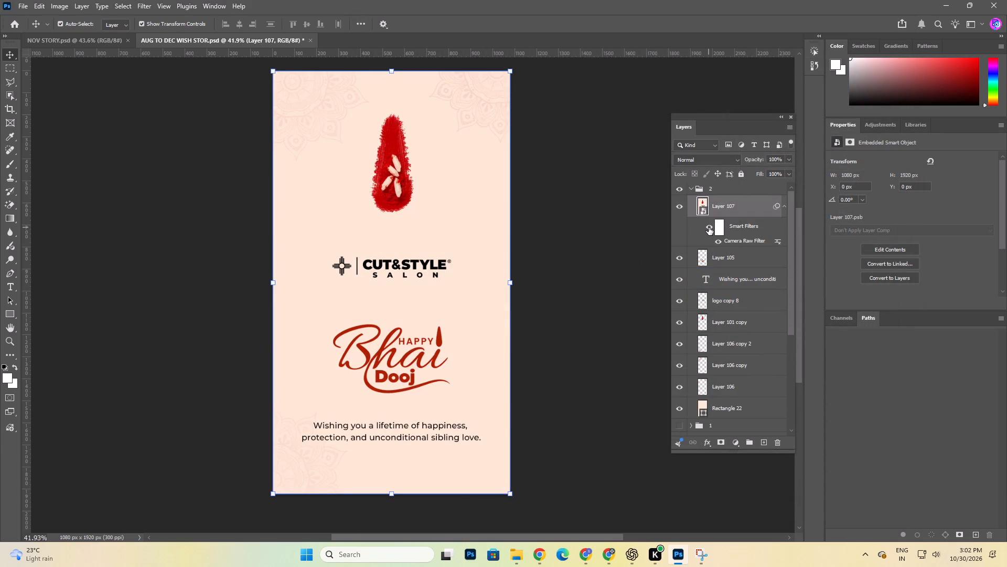
Deselect the merged layer and save the document.
left_click(99, 229)
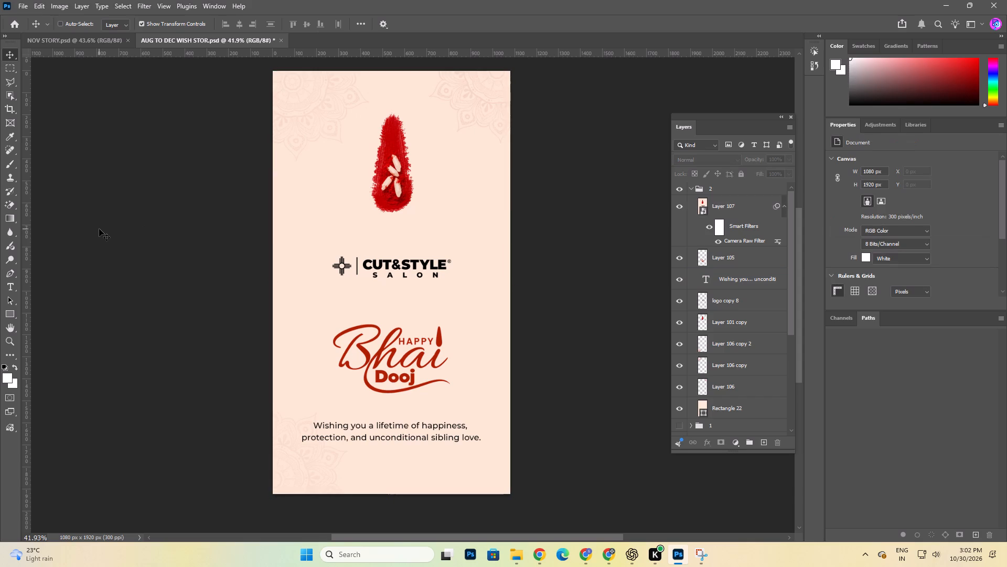
key("ctrl+s")
Export the red tilak Bhai Dooj story for web as a maximum-quality JPEG named BHAI DOOJ in the AUG TO DEC folder.
left_click(21, 7)
left_click(45, 190)
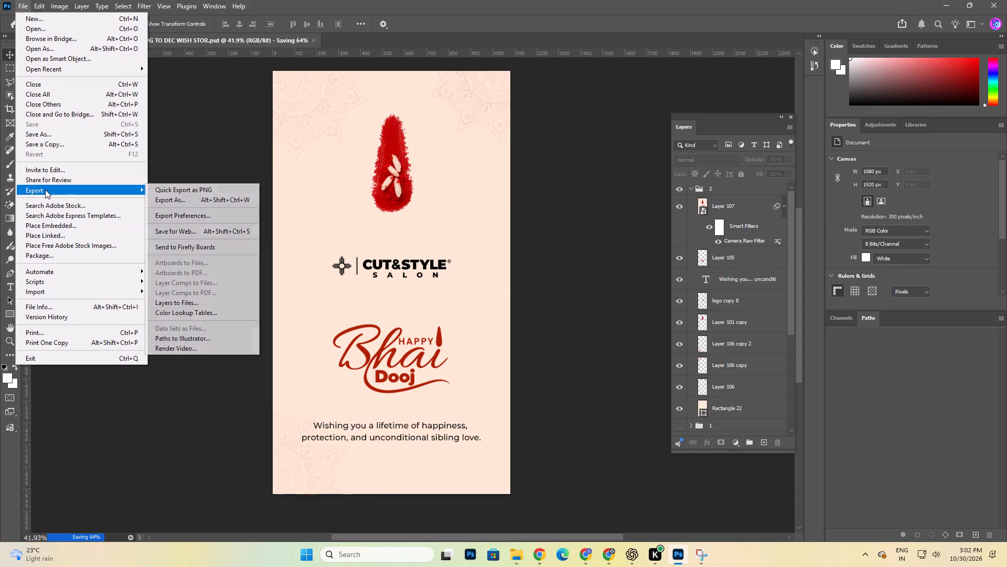
left_click(233, 237)
left_click(233, 232)
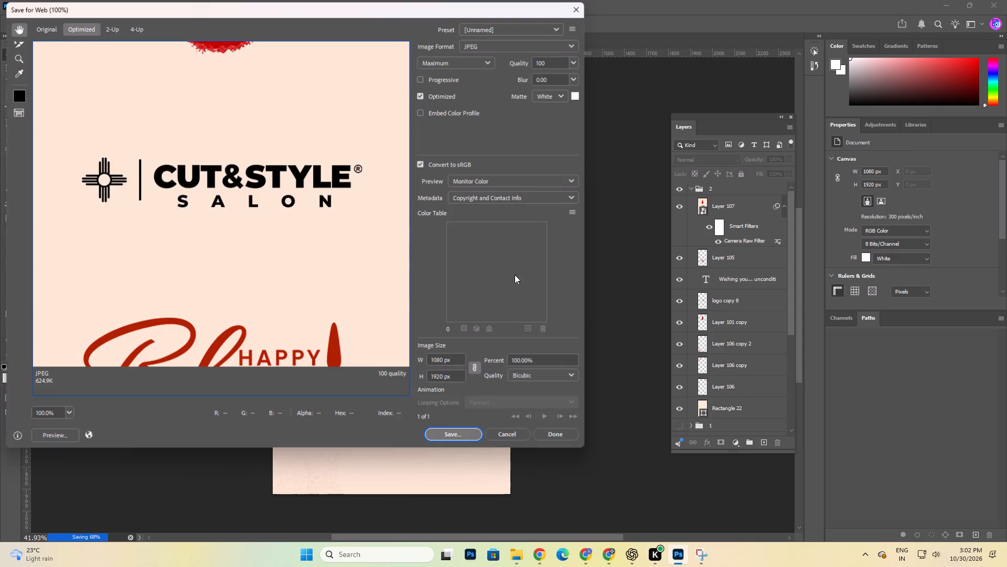
left_click(460, 434)
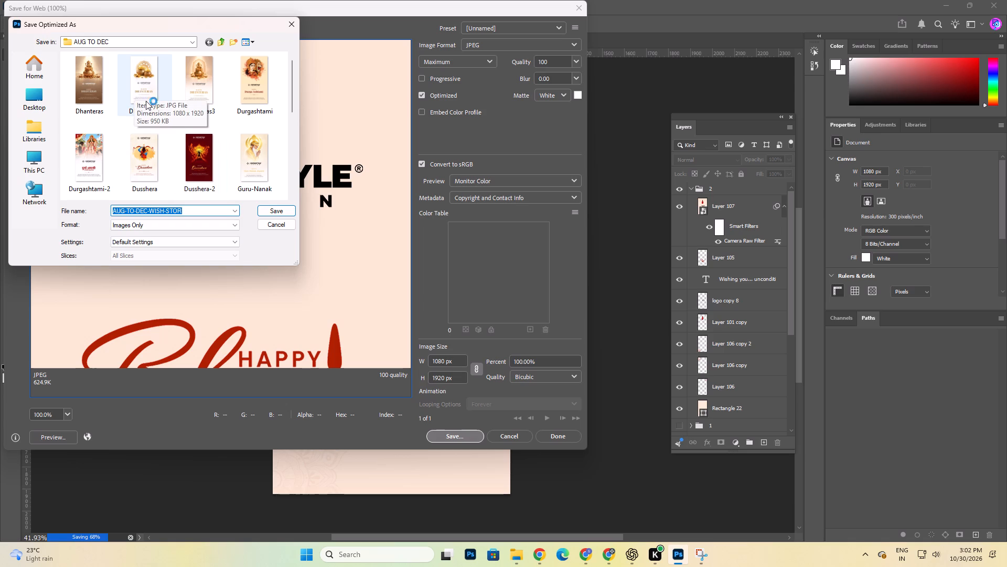
type("BHA")
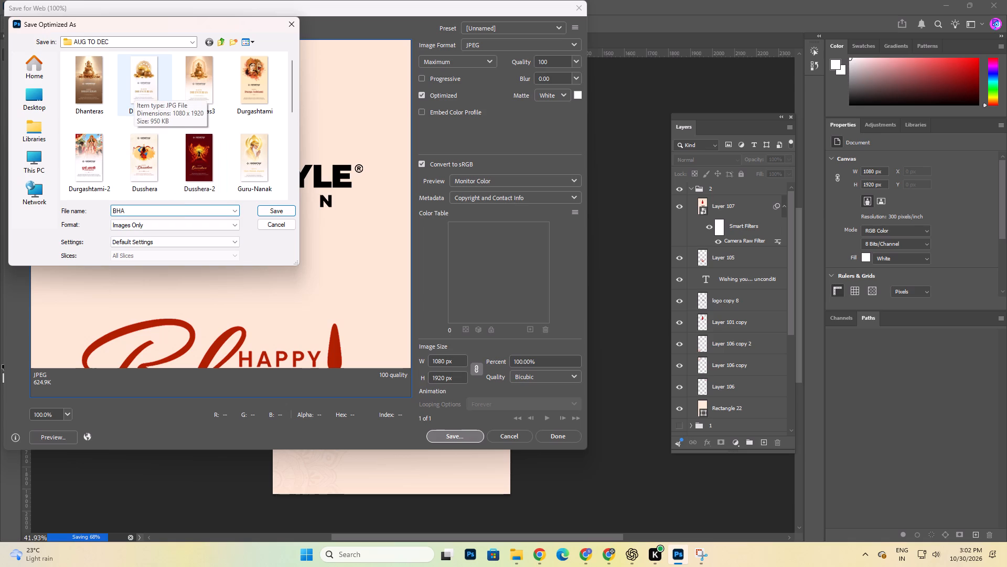
type("I DOOJ")
key("Return")
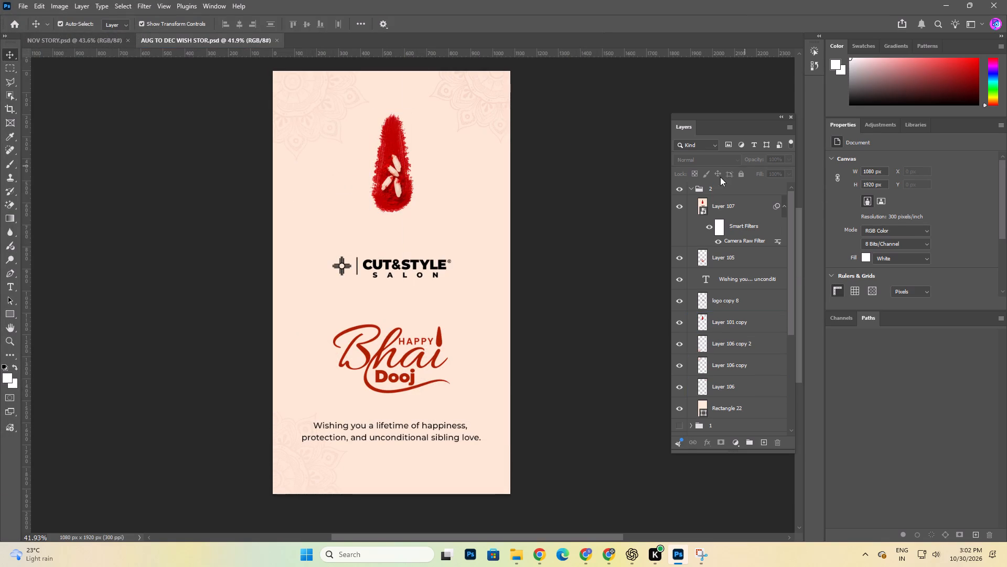
Collapse and hide group 2, and show group 1 below it with the pooja thali Bhai Dooj design.
left_click(693, 188)
left_click(678, 186)
left_click(680, 198)
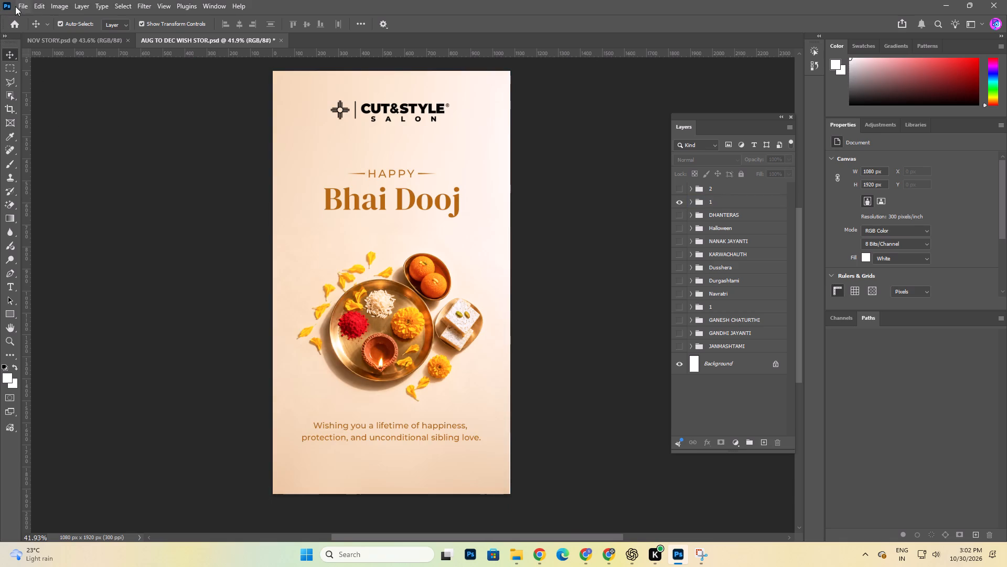
Export the pooja thali Bhai Dooj story for web as a JPEG named BHAI-DOOJ2 in the AUG TO DEC folder.
left_click(16, 6)
left_click(46, 193)
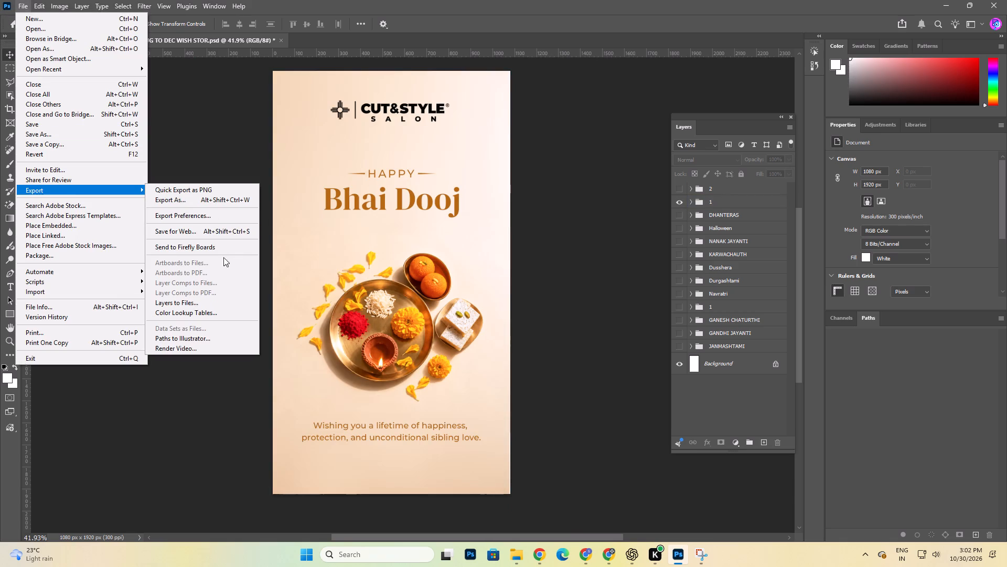
left_click(201, 228)
left_click(466, 439)
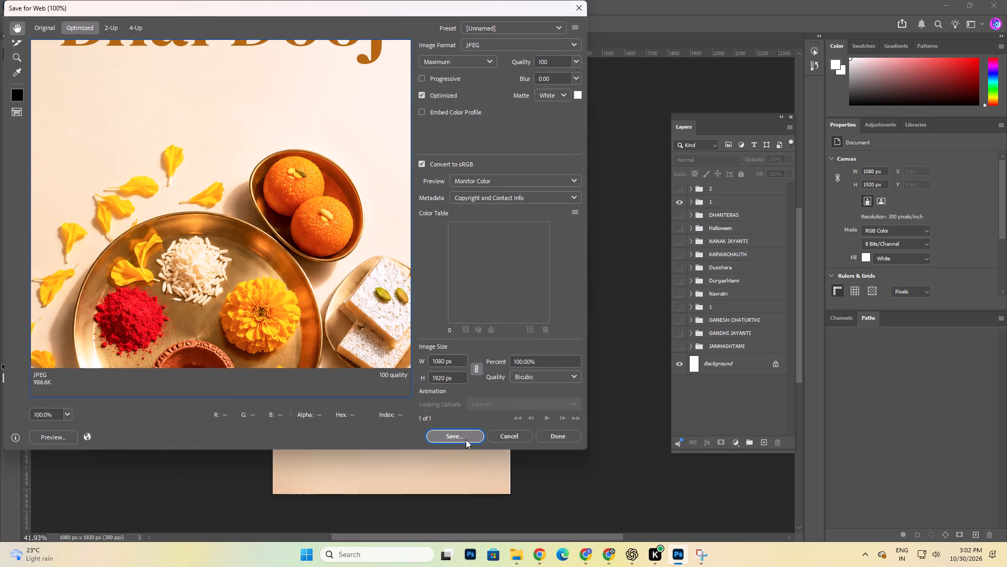
left_click(74, 92)
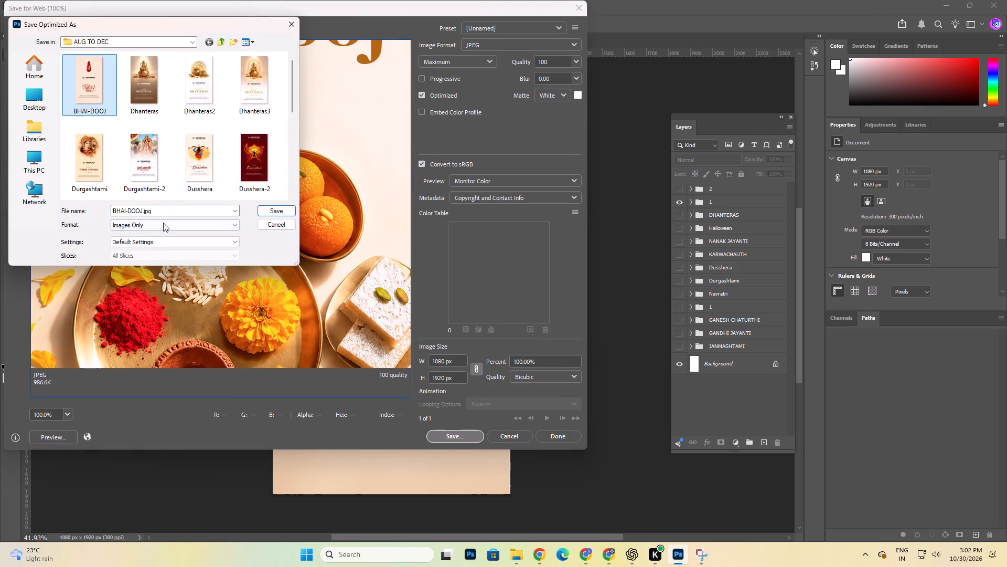
left_click(142, 209)
left_click(142, 209)
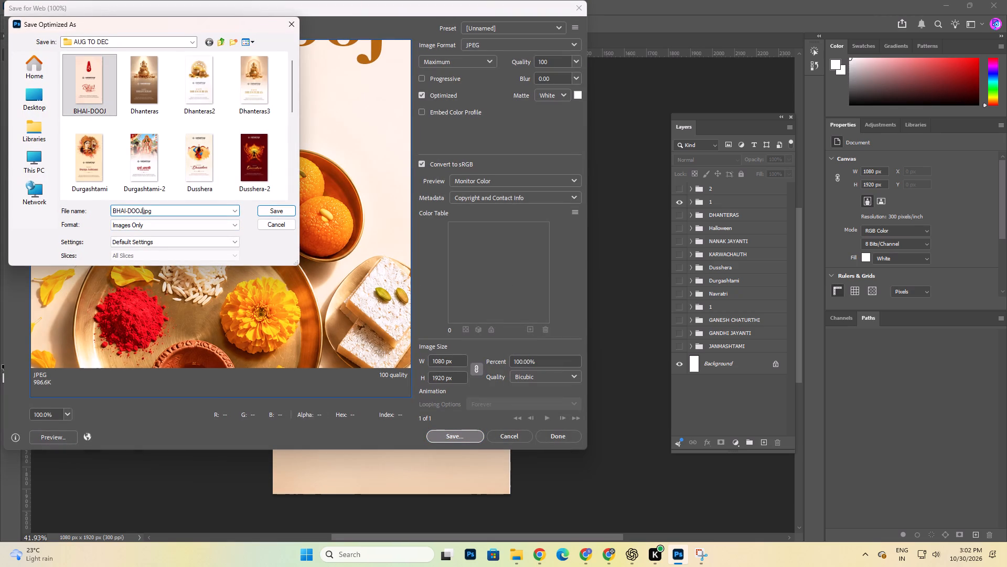
key("2")
key("Return")
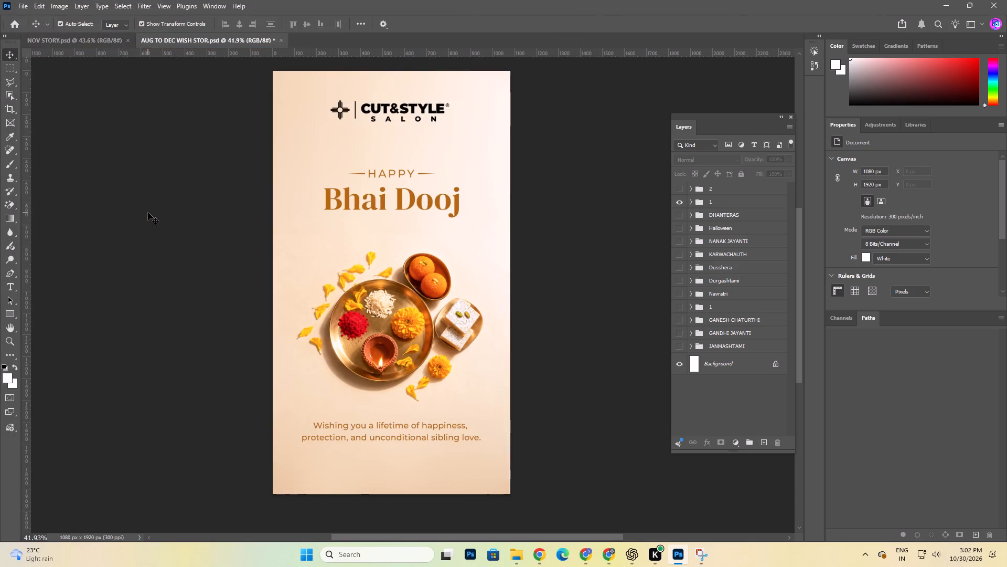
Save the story document and switch to the desktop.
key("ctrl+s")
key("super+d")
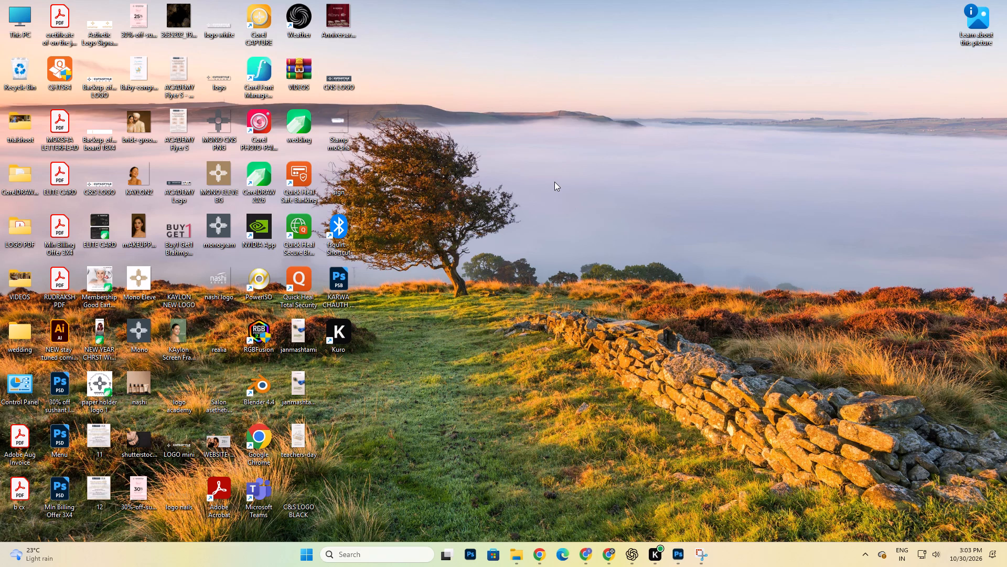
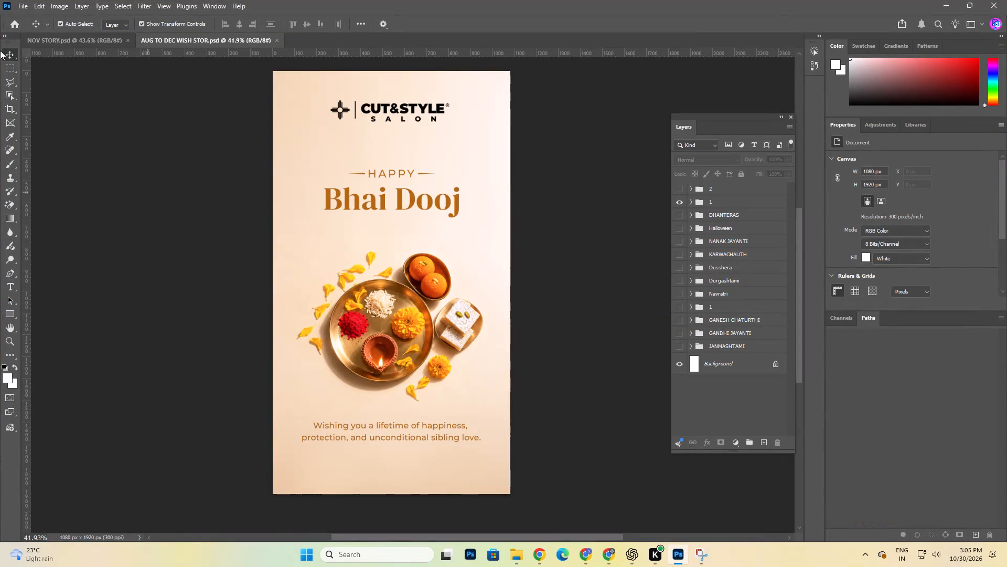
Switch to the NOV STORY.psd document with the four hair photos and leave no layer selected.
left_click(61, 45)
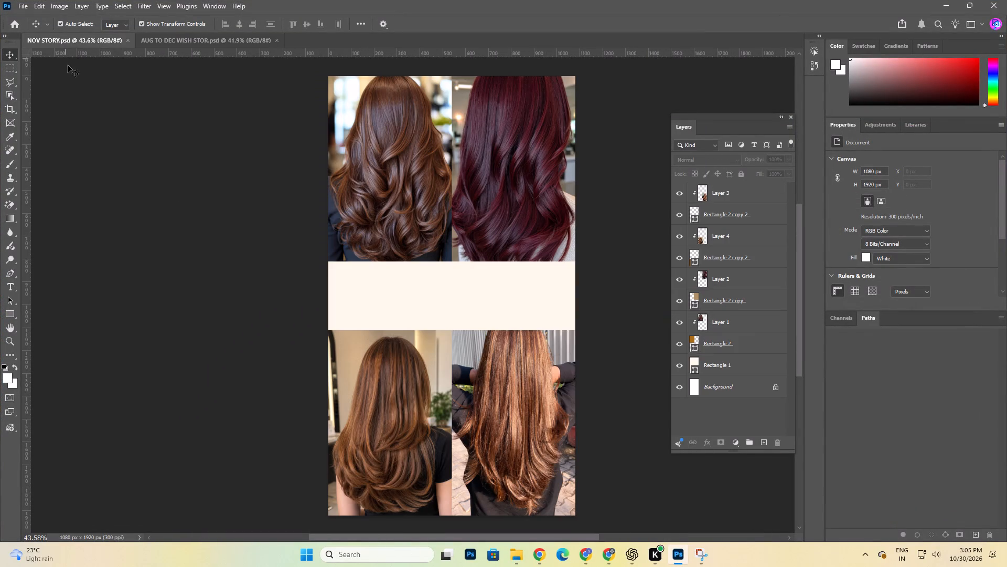